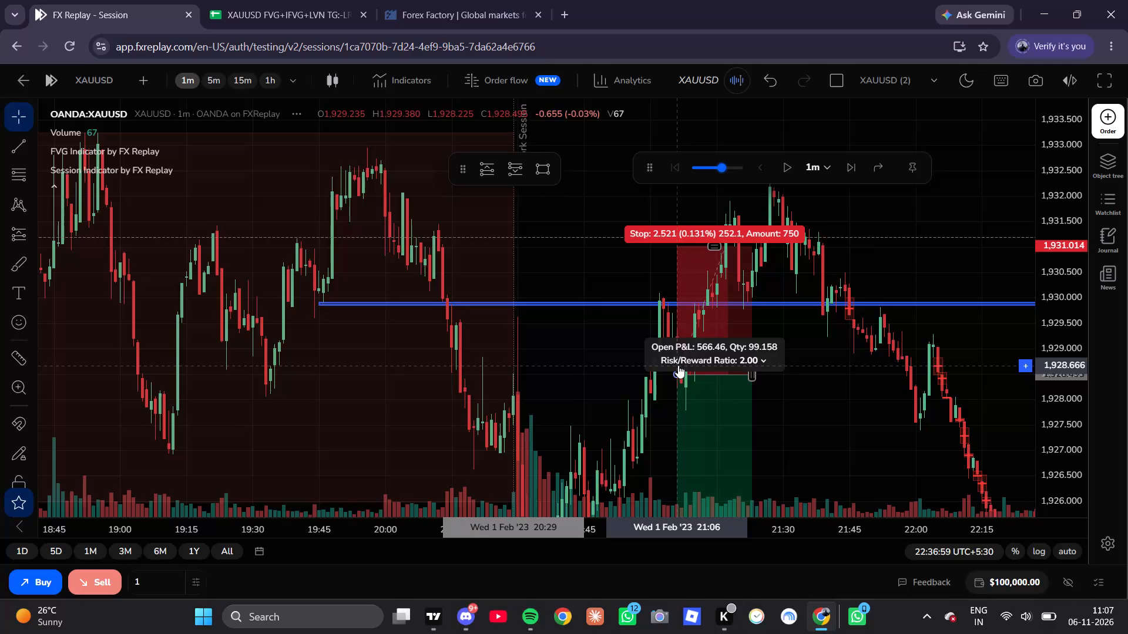
Check the short position's entry candle on the replay chart and enter 21:06 as the 2/1/2023 trade's entry time in the spreadsheet.
left_click(810, 389)
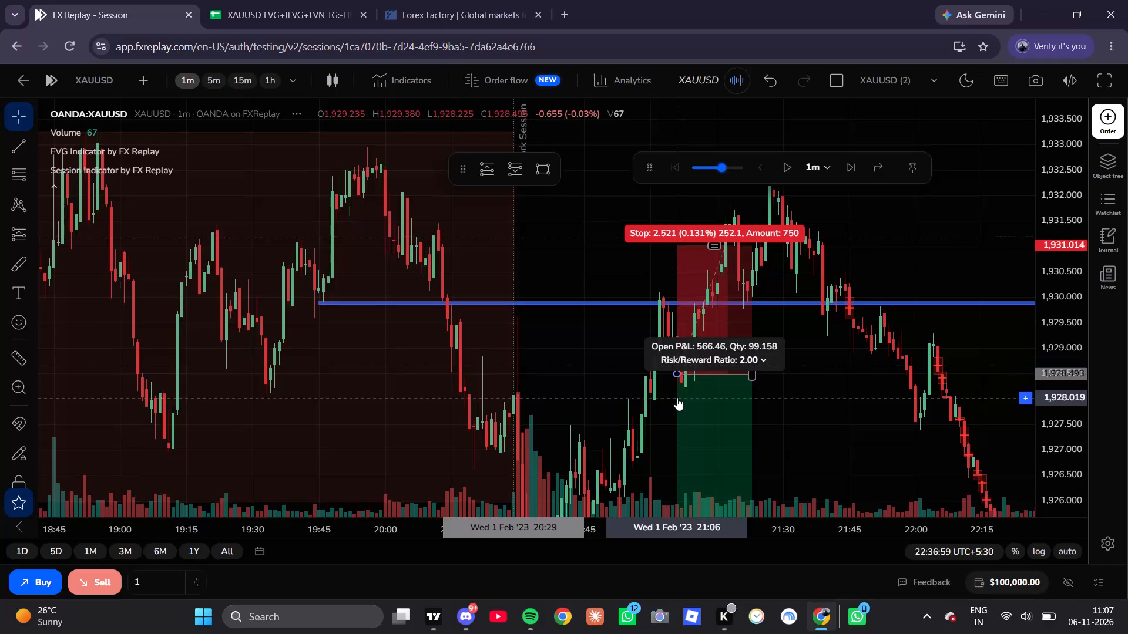
left_click(469, 0)
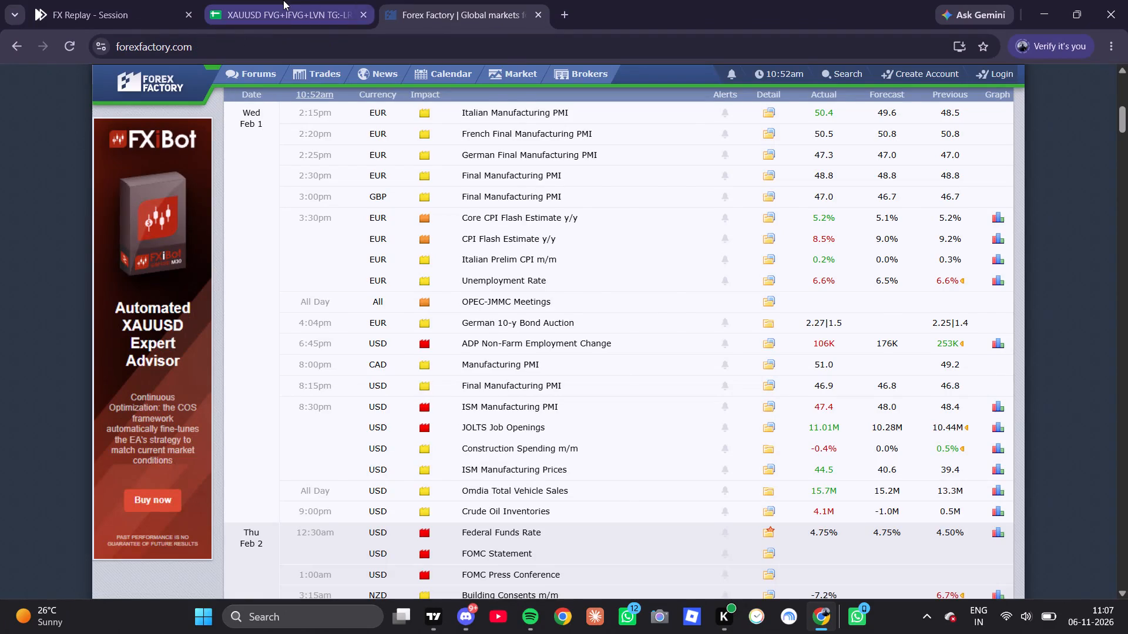
left_click(283, 0)
left_click(446, 367)
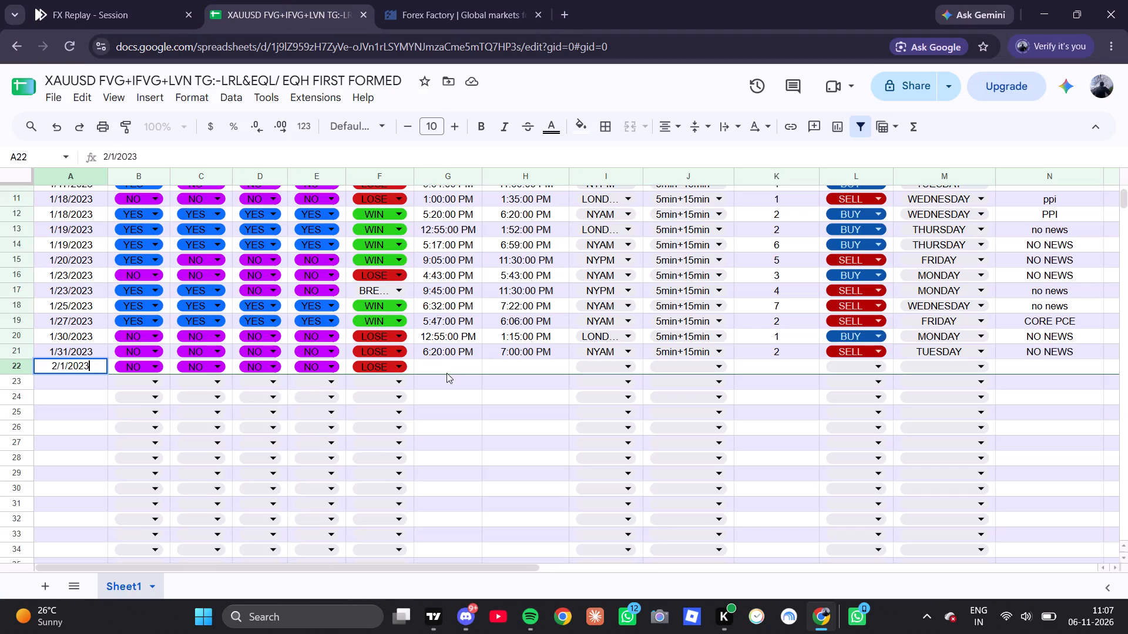
key("2")
key("1")
type(":06")
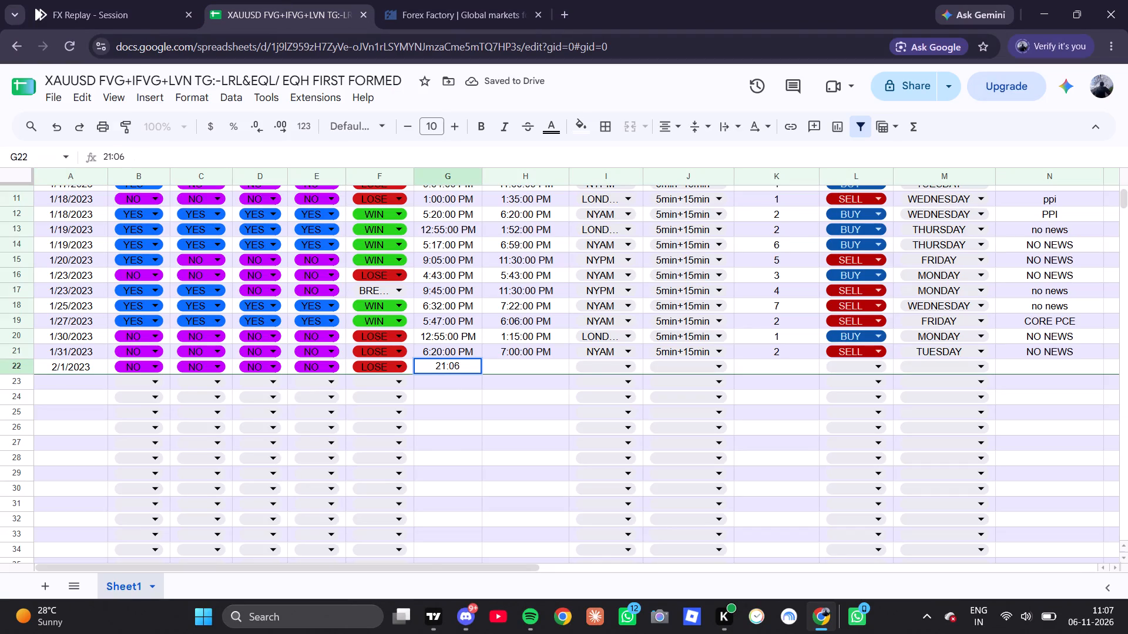
Check the stop-out candle on the replay chart and enter 21:18 as the 2/1/2023 trade's exit time in the spreadsheet.
left_click(62, 0)
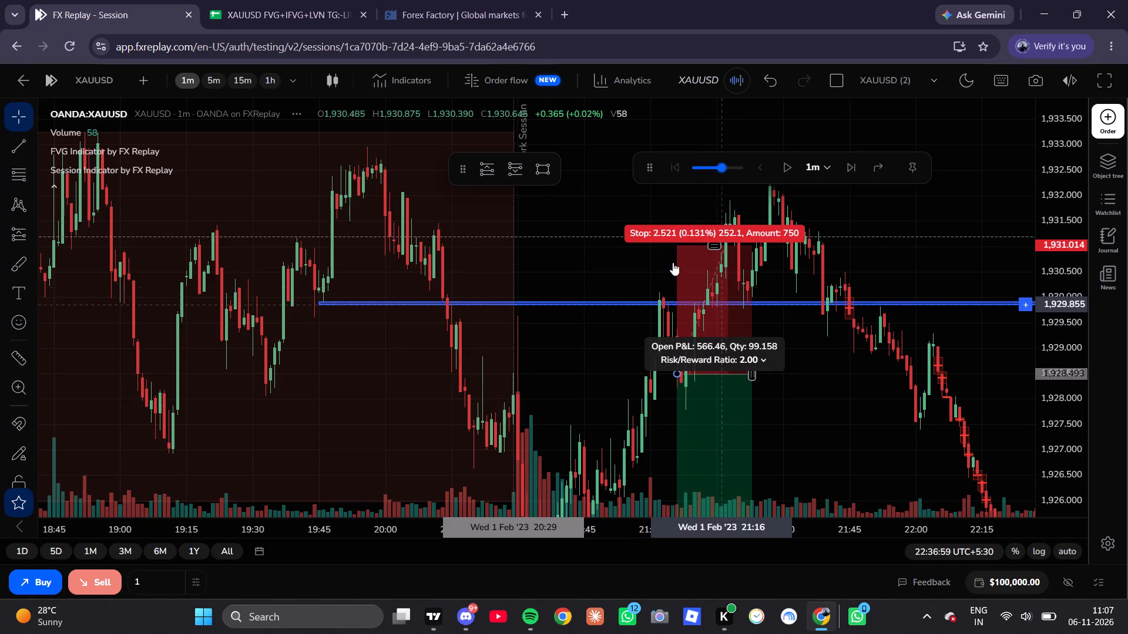
left_click(339, 0)
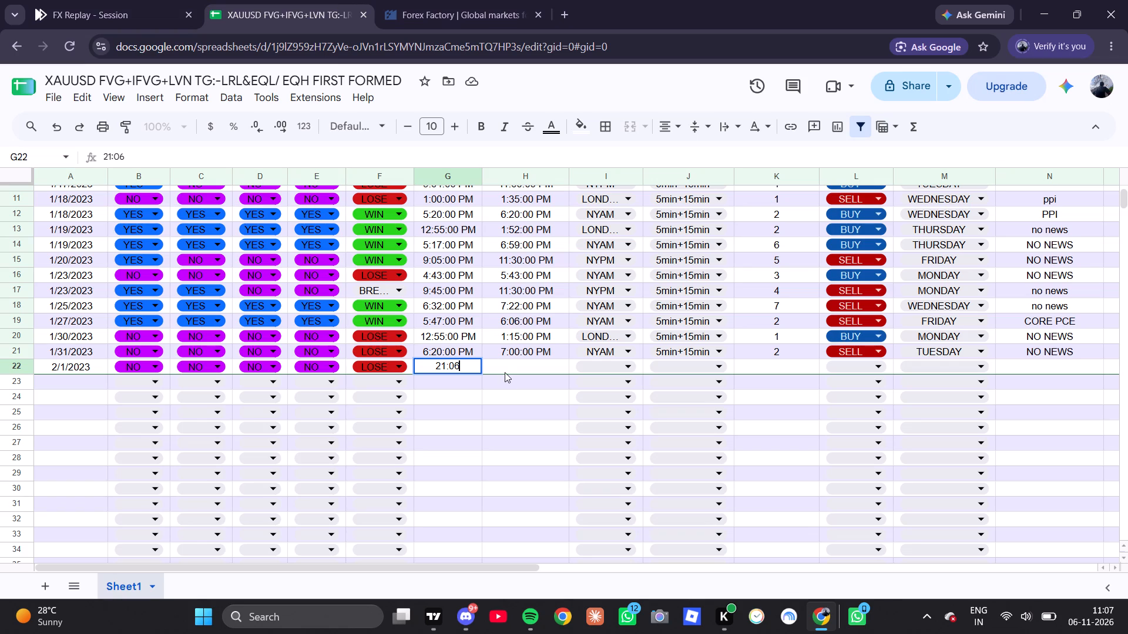
left_click(505, 366)
type("21")
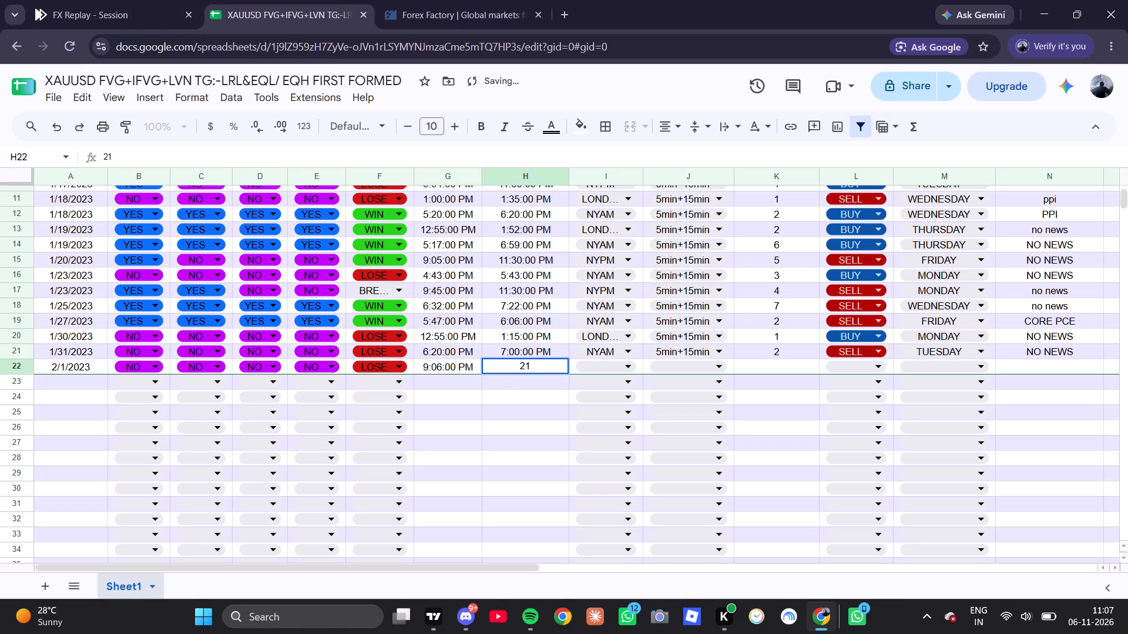
type(":18")
Set the 2/1/2023 trade's session to NYPM and its setup type to 5min+15min.
left_click(605, 361)
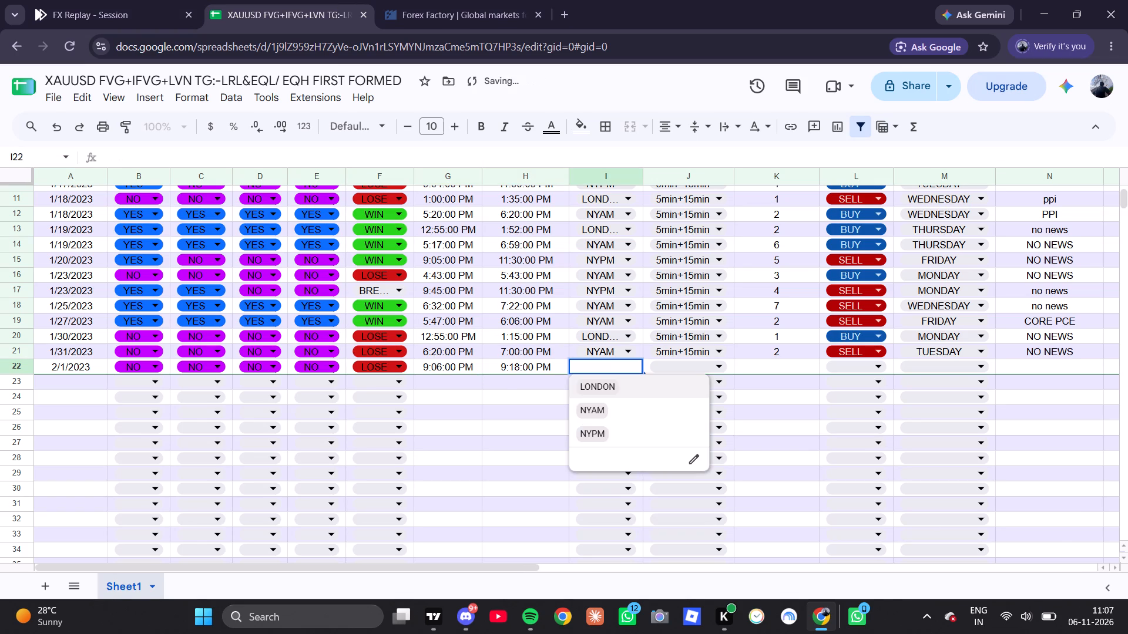
left_click(620, 430)
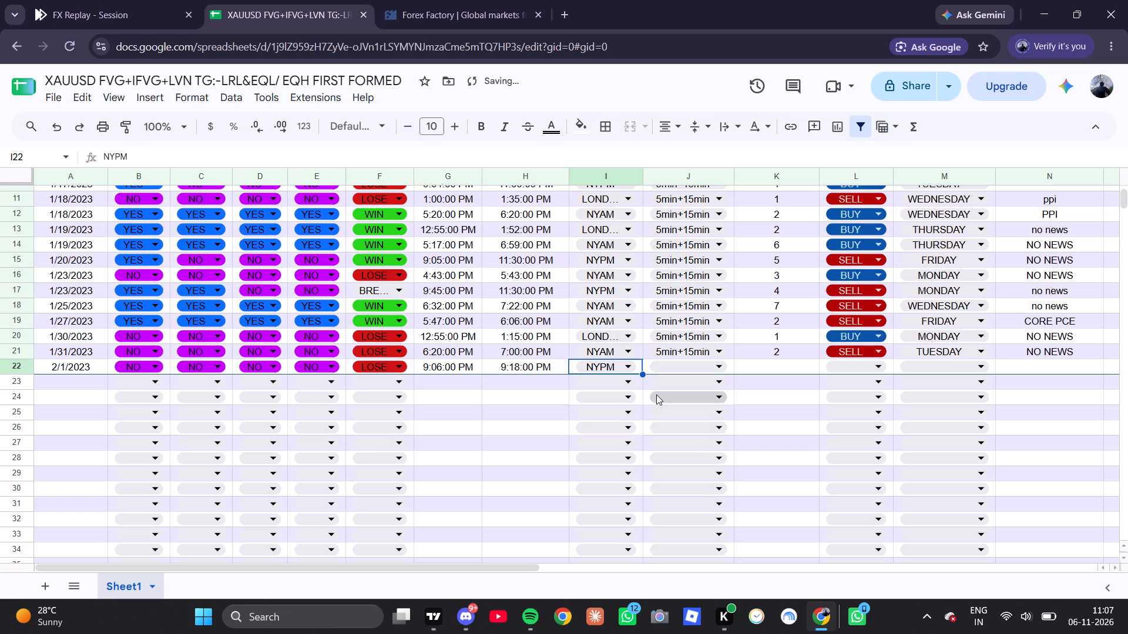
scroll(501, 427, "up", 2)
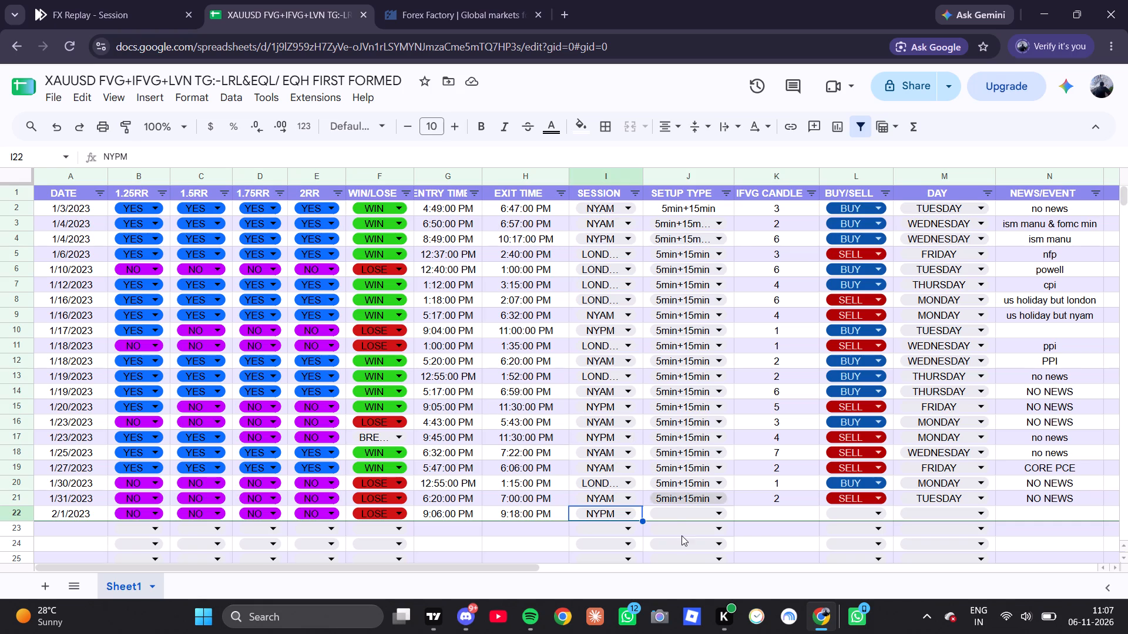
left_click(675, 513)
left_click(681, 450)
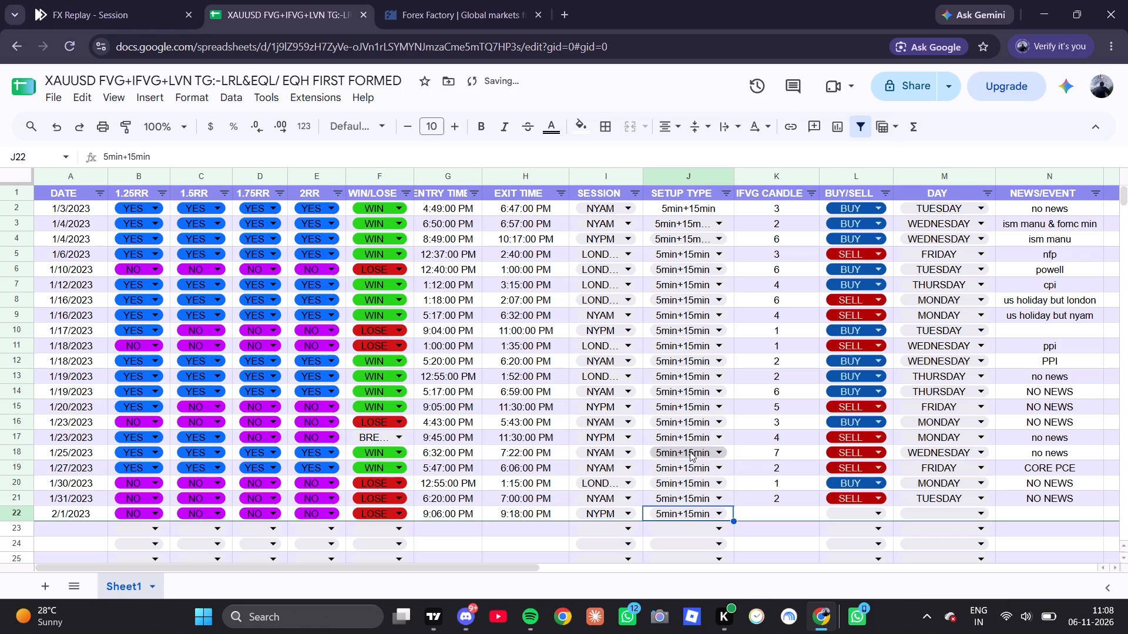
Review the replay chart and Forex Factory calendar, and enter 3 as the 2/1/2023 trade's IFVG candle value in the spreadsheet.
left_click(78, 0)
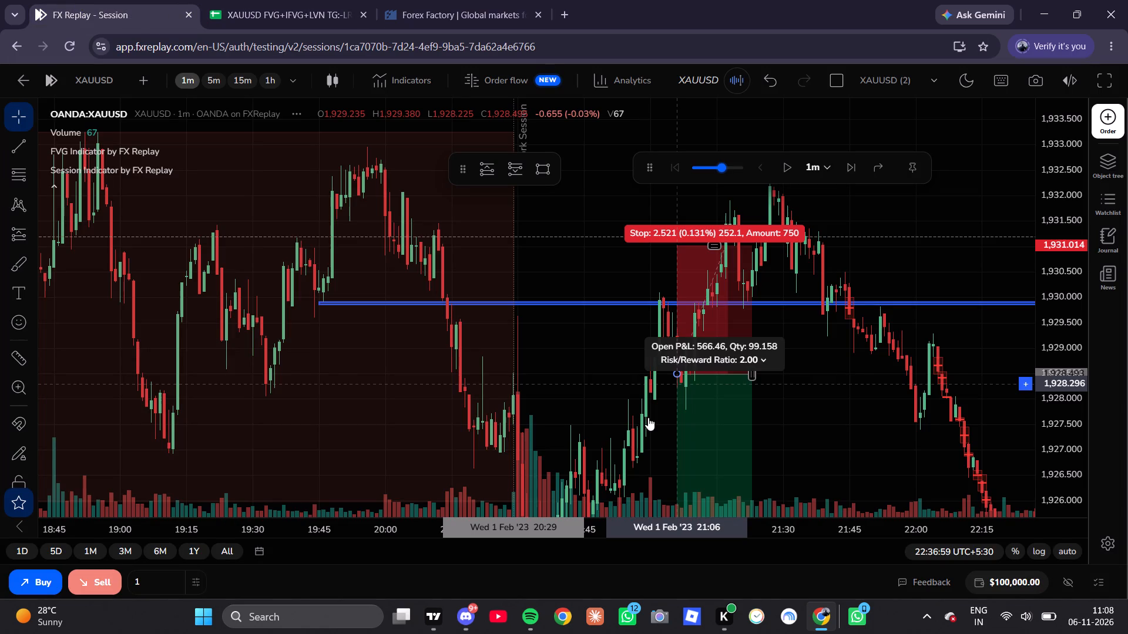
left_click(412, 0)
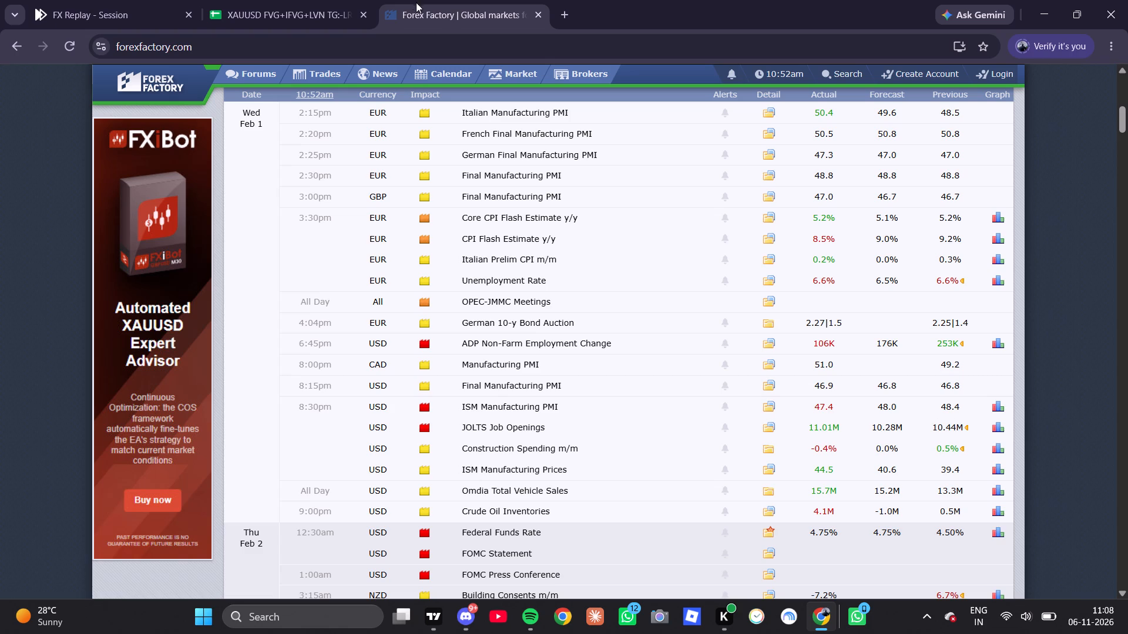
left_click(280, 0)
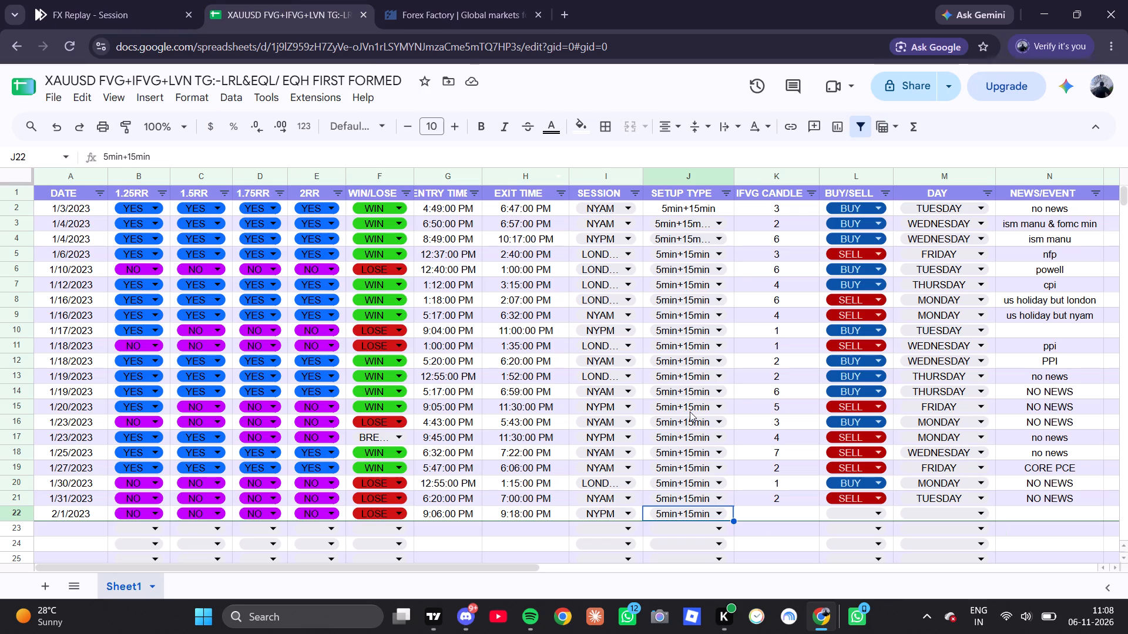
left_click(768, 508)
key("3")
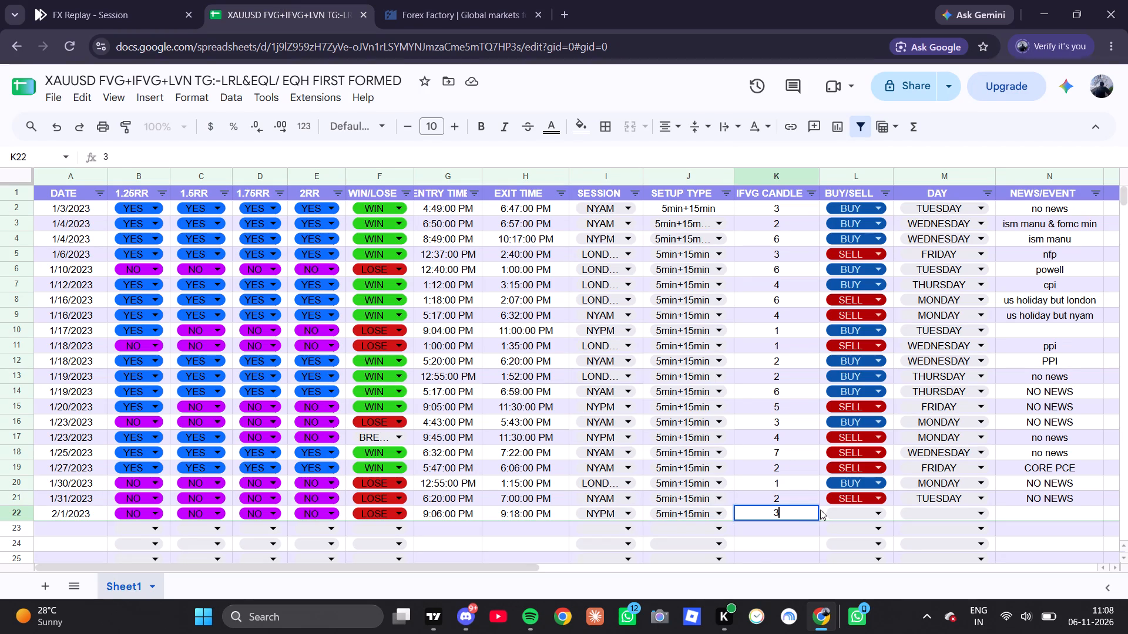
Mark the 2/1/2023 trade as SELL and set its day to WEDNESDAY.
left_click(839, 518)
left_click(857, 501)
left_click(918, 515)
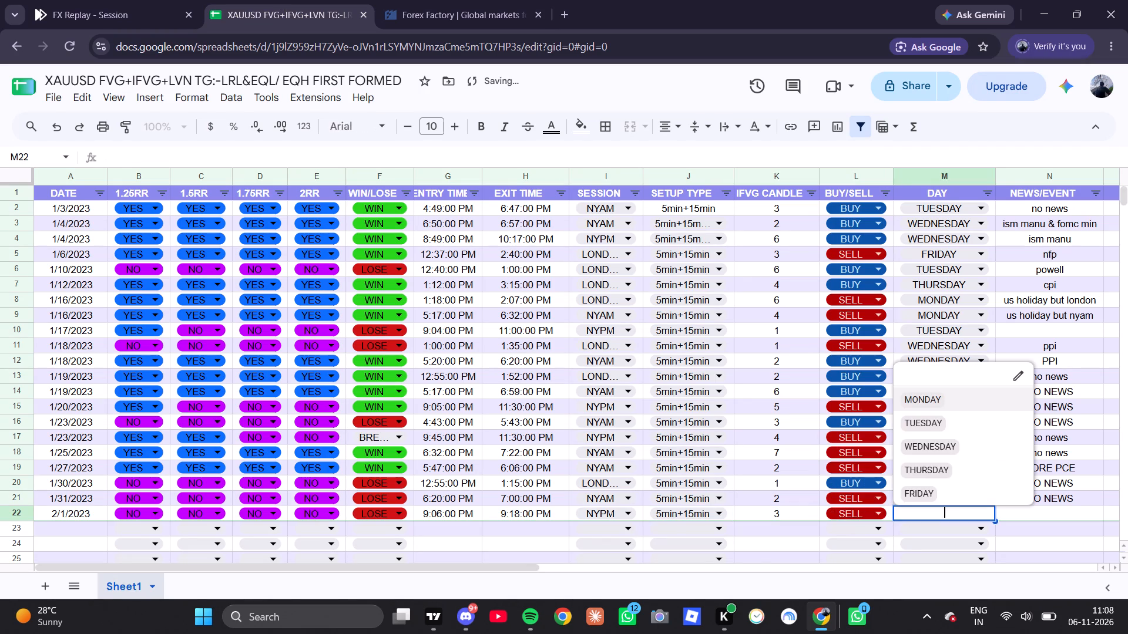
left_click(932, 396)
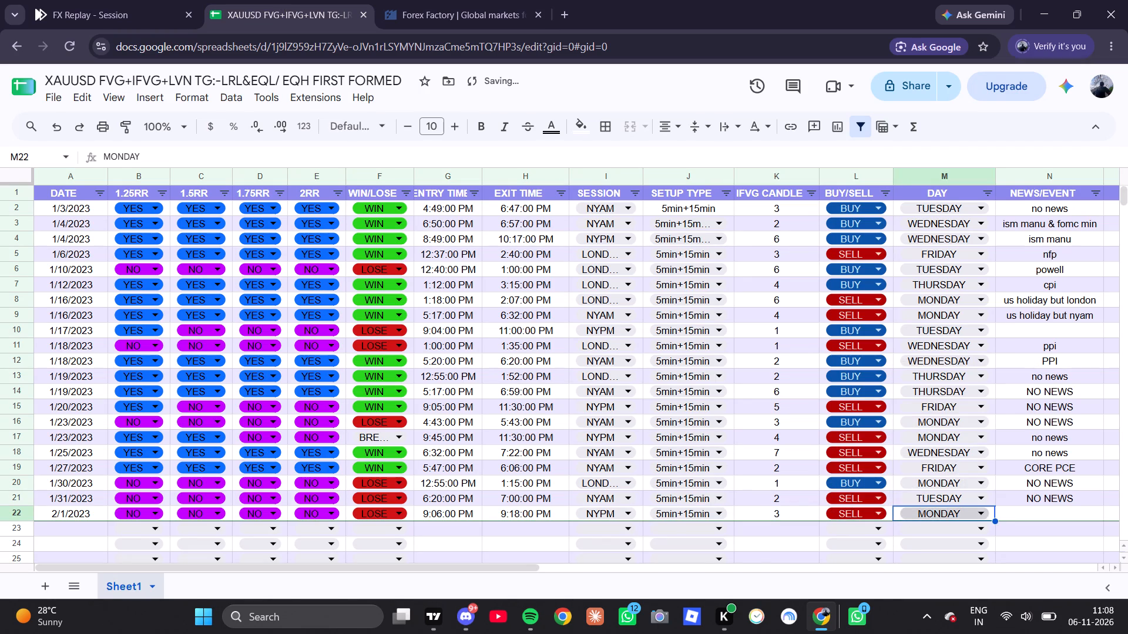
left_click(958, 518)
left_click(936, 456)
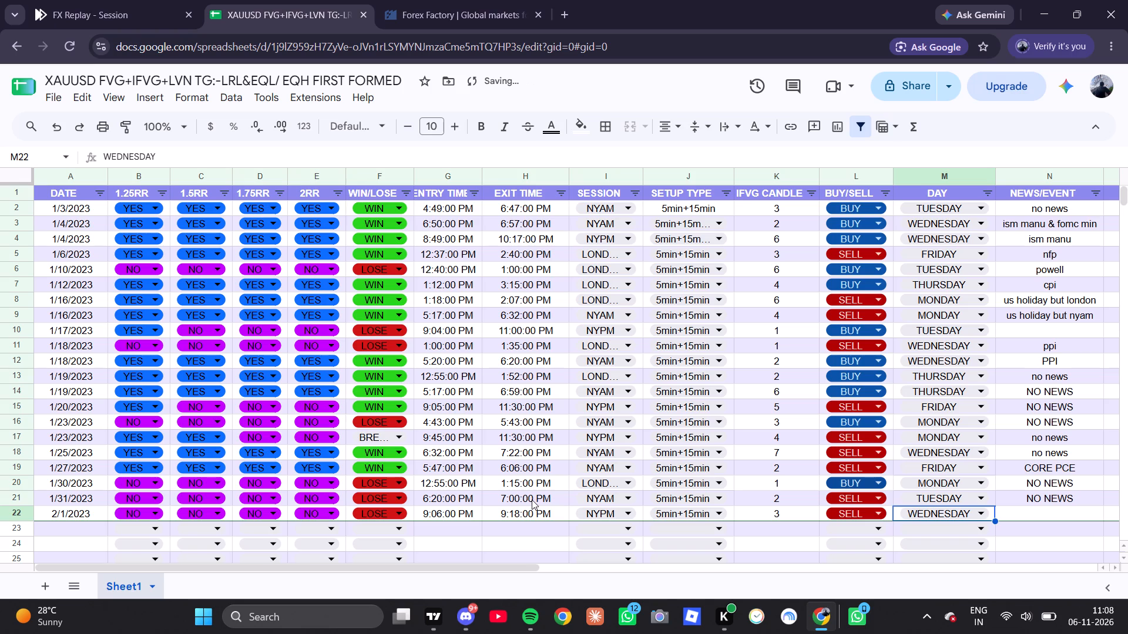
Enter ISM MANU as the news/event for the 2/1/2023 trade.
left_click_drag(495, 569, 591, 573)
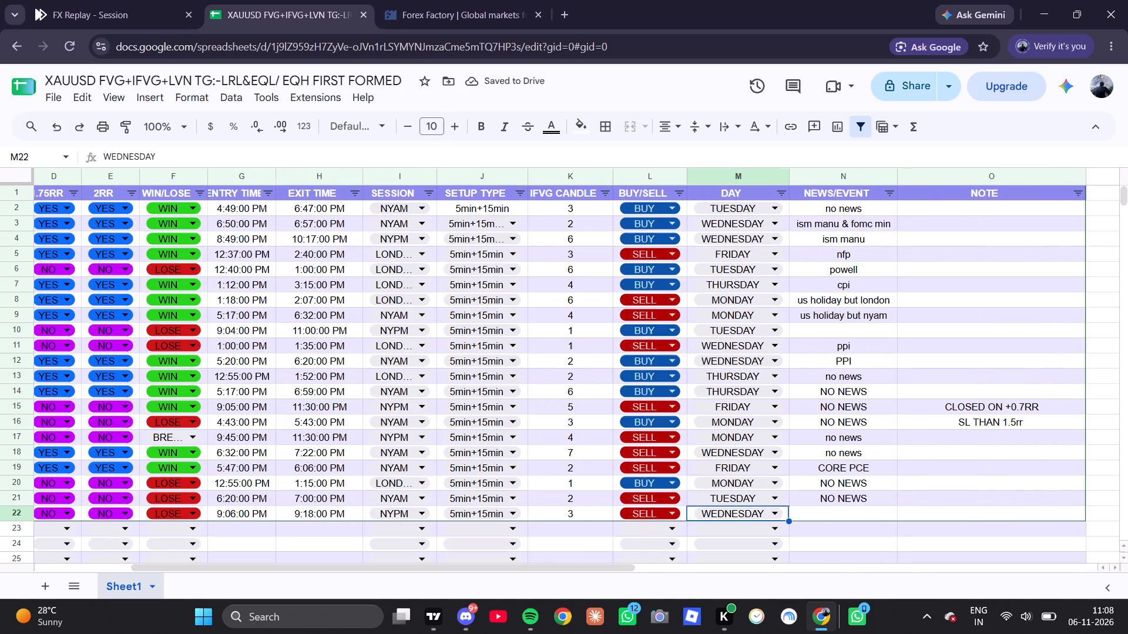
left_click(822, 516)
type("ISM MANU")
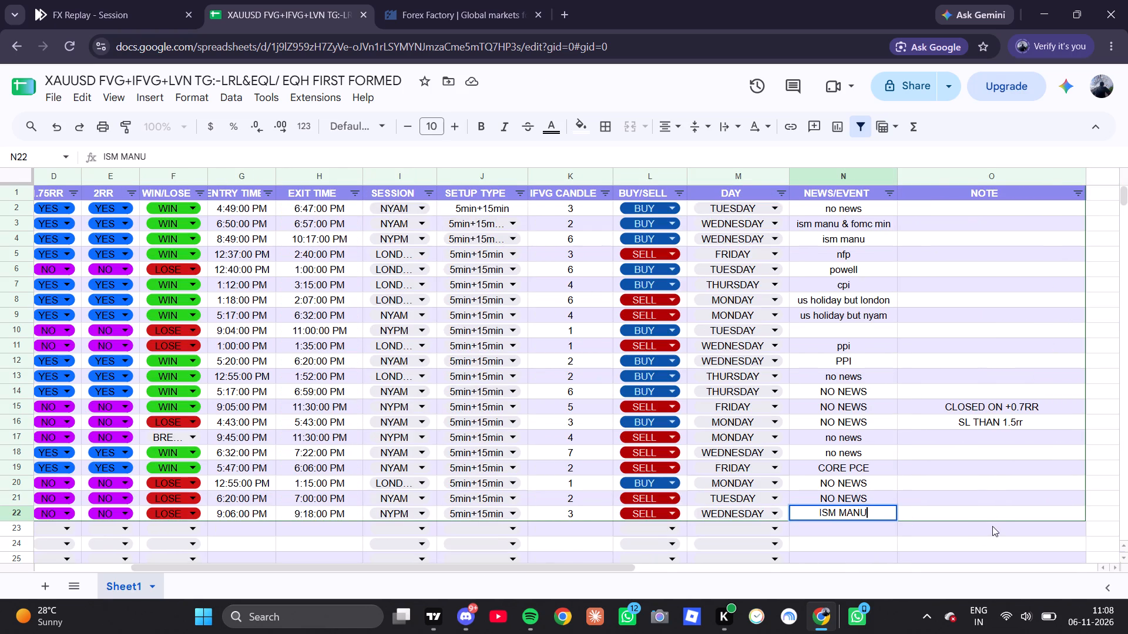
Add the note "FAILURE TO CLOSE UNDER FVG 15MIN" to the 2/1/2023 trade row.
left_click(1002, 515)
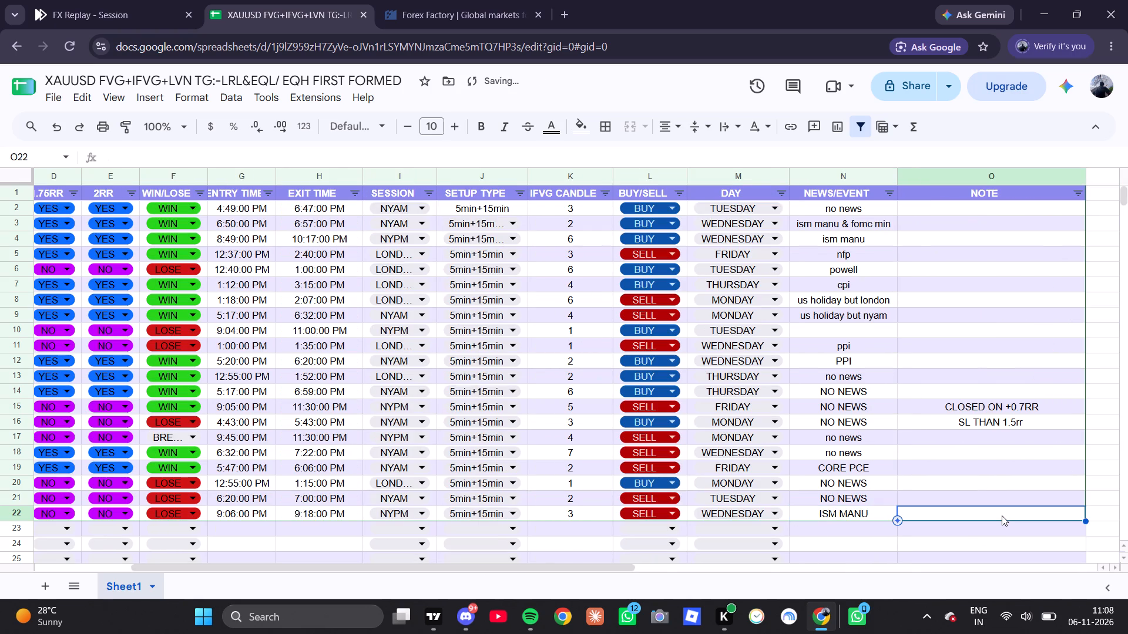
type("FAILURE TO LC")
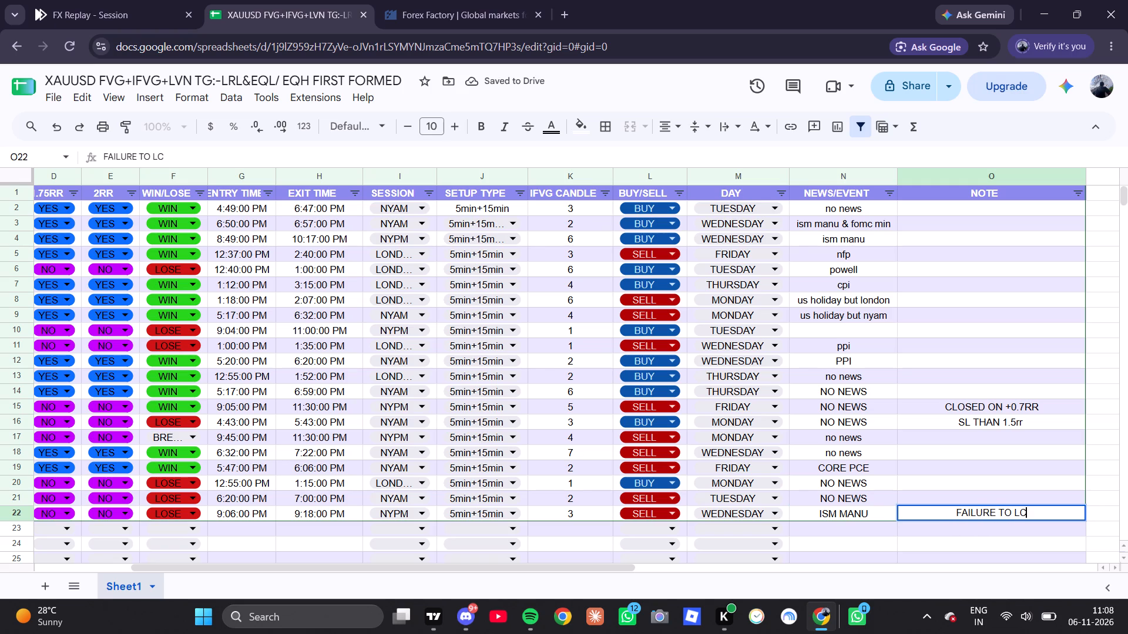
key("BackSpace")
key("BackSpace")
key("c")
type("LOSE UNDER FVG 15JM")
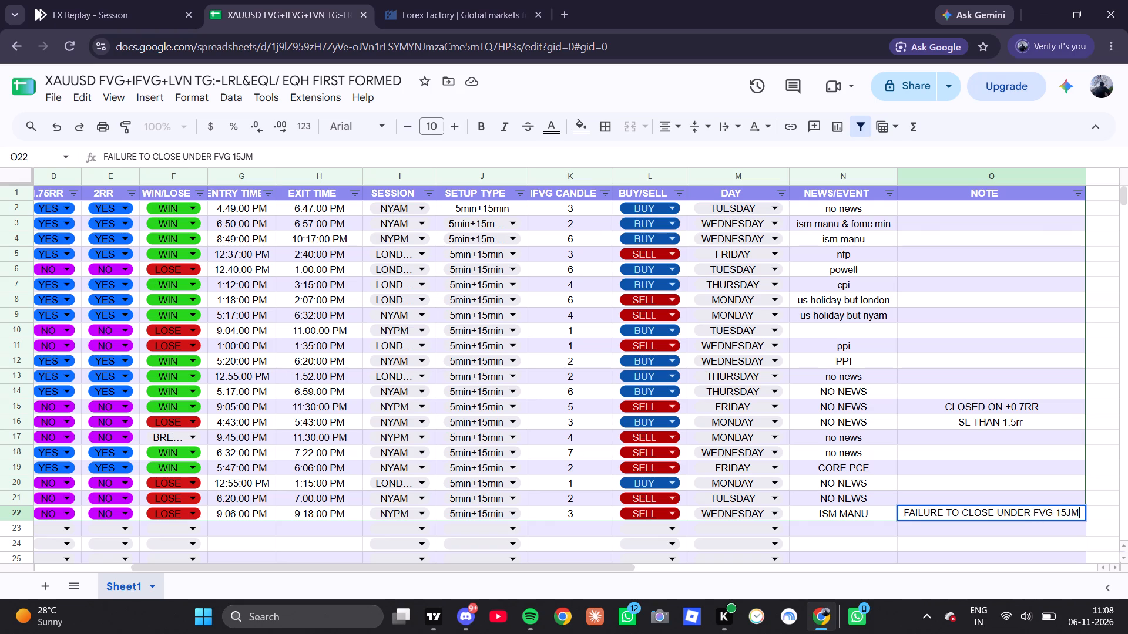
key("BackSpace")
key("BackSpace")
type("MNI")
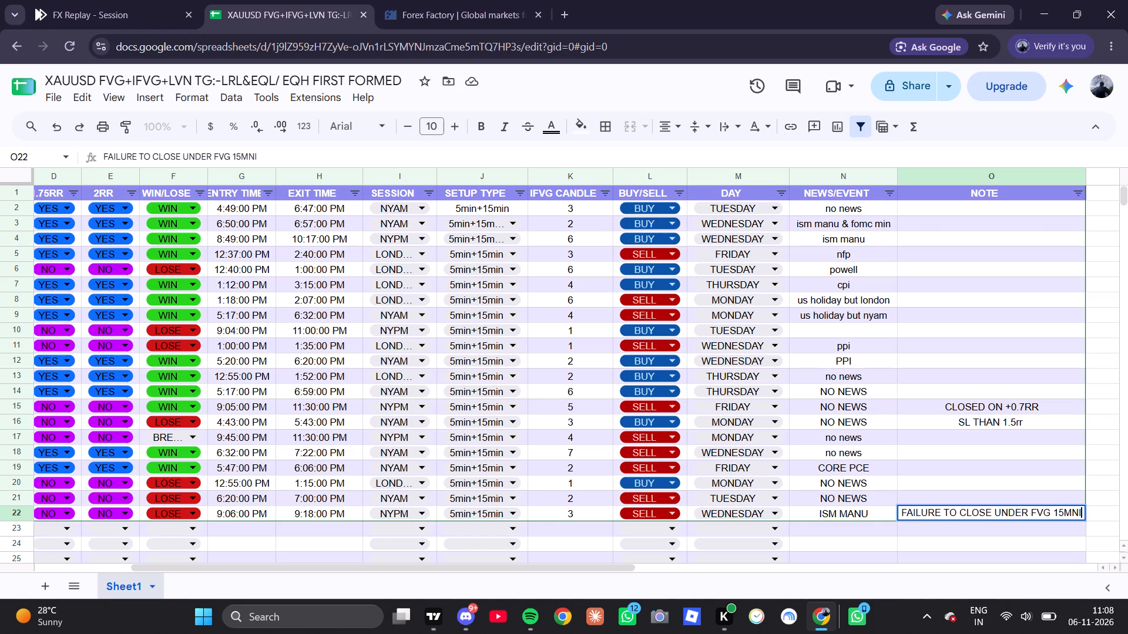
key("BackSpace")
key("BackSpace")
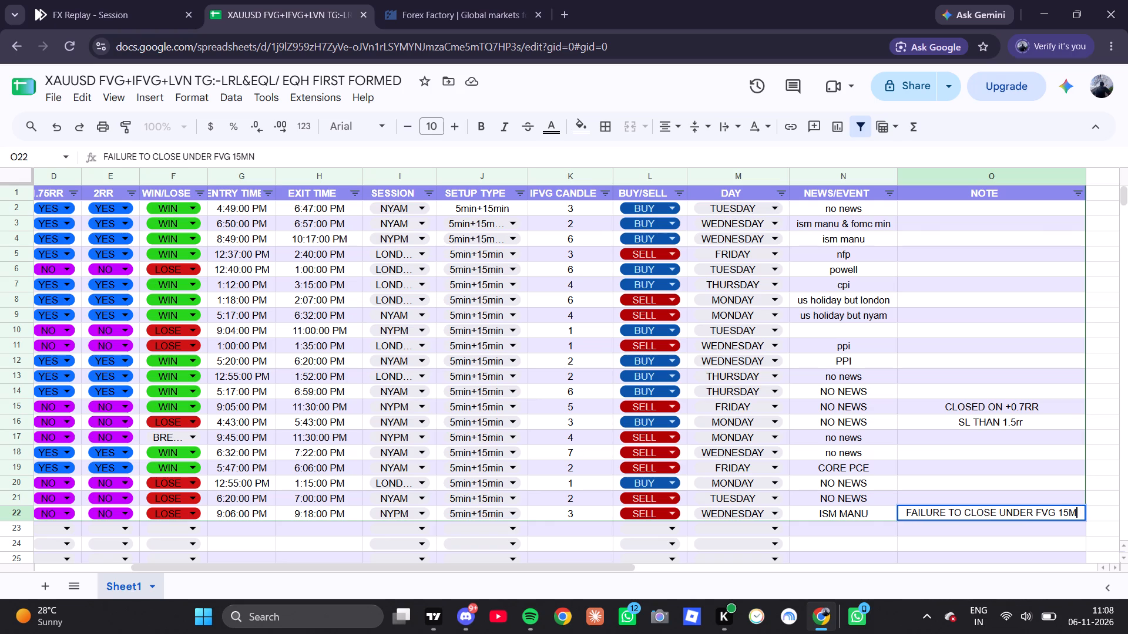
type("IN")
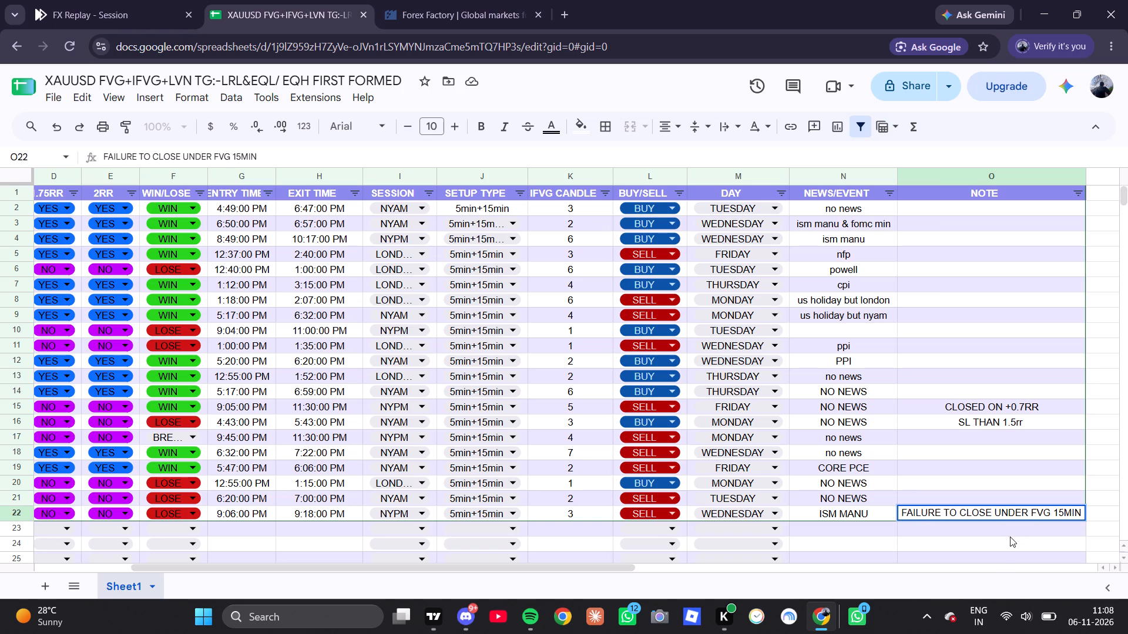
left_click(1005, 560)
left_click_drag(548, 567, 116, 566)
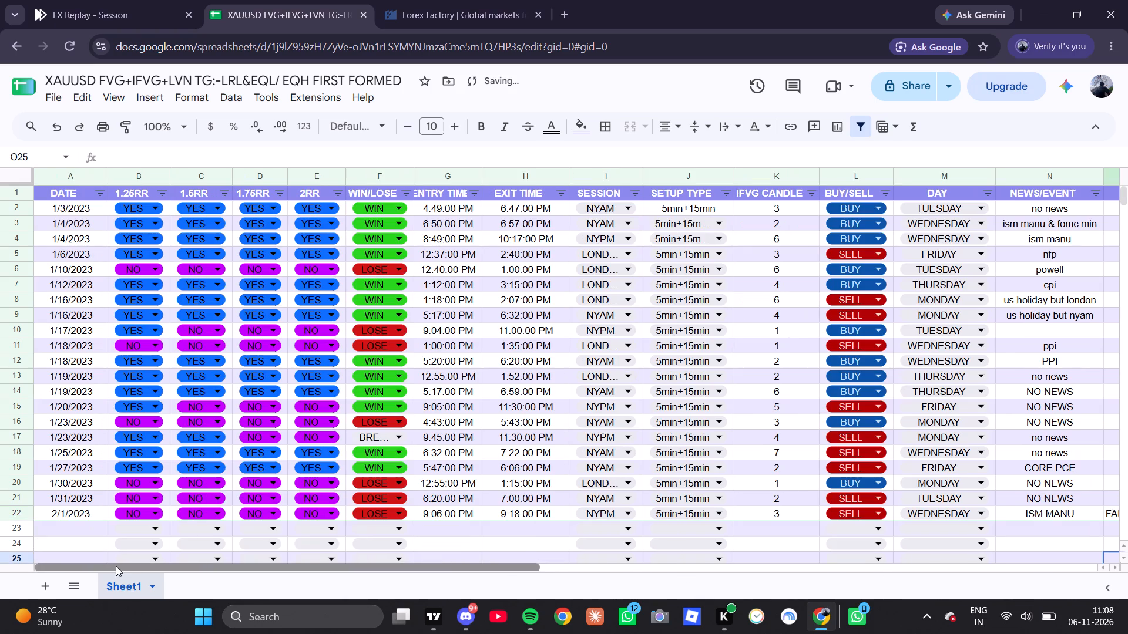
left_click_drag(116, 566, 114, 565)
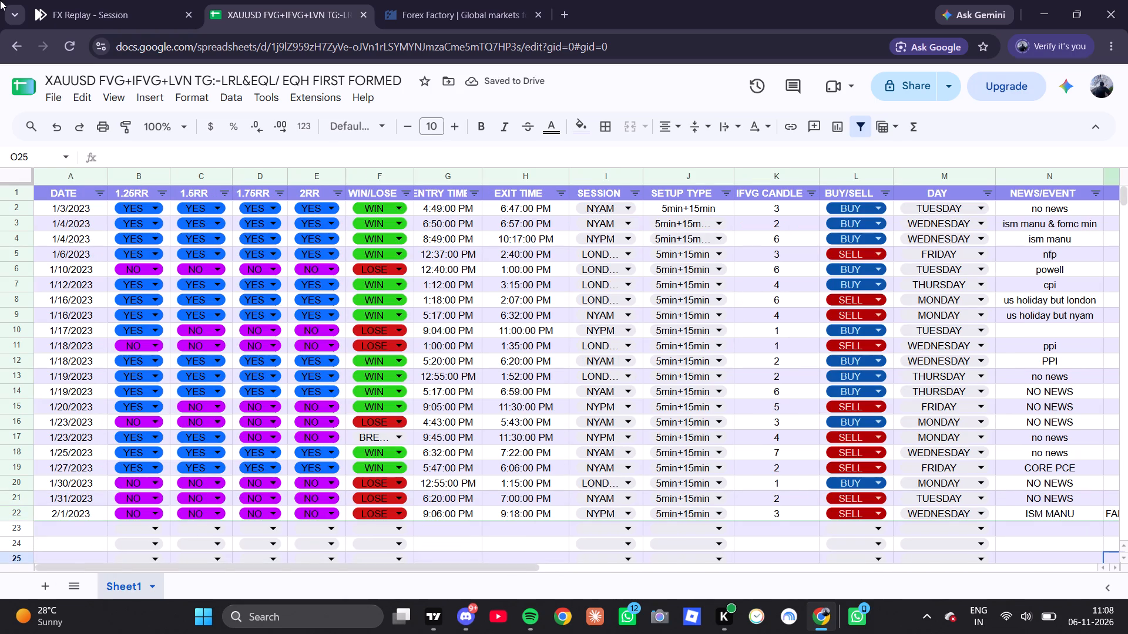
Switch to the FX Replay chart and examine XAUUSD price action around the 1 Feb trade, changing from the 1m to the 15m timeframe.
left_click(74, 0)
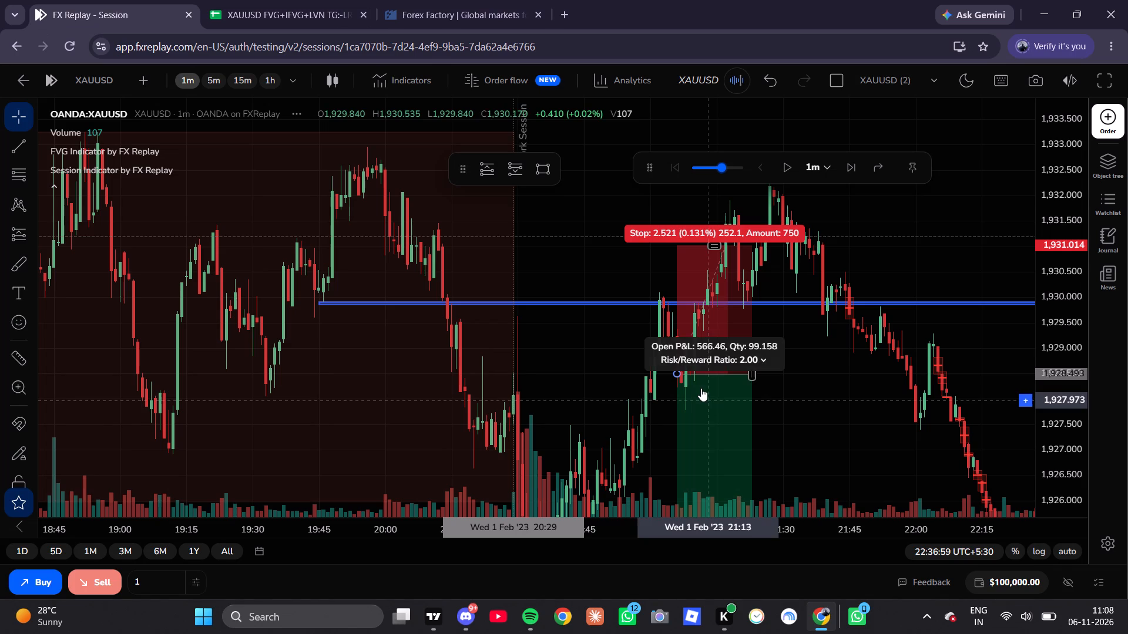
left_click_drag(798, 391, 756, 393)
scroll(753, 387, "down", 3)
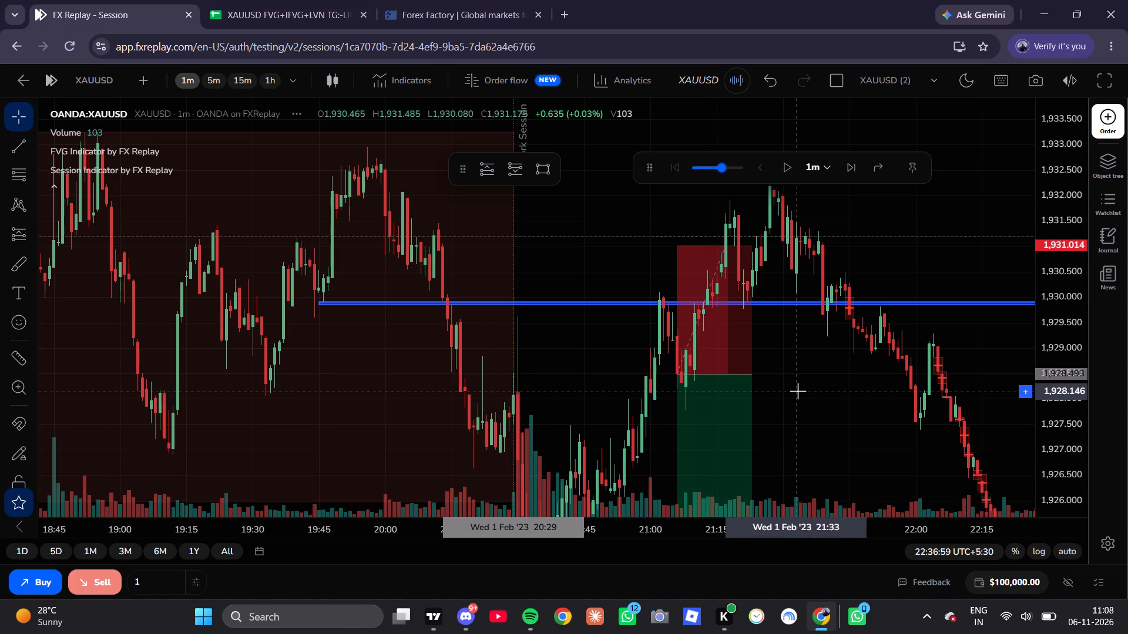
left_click_drag(835, 366, 804, 376)
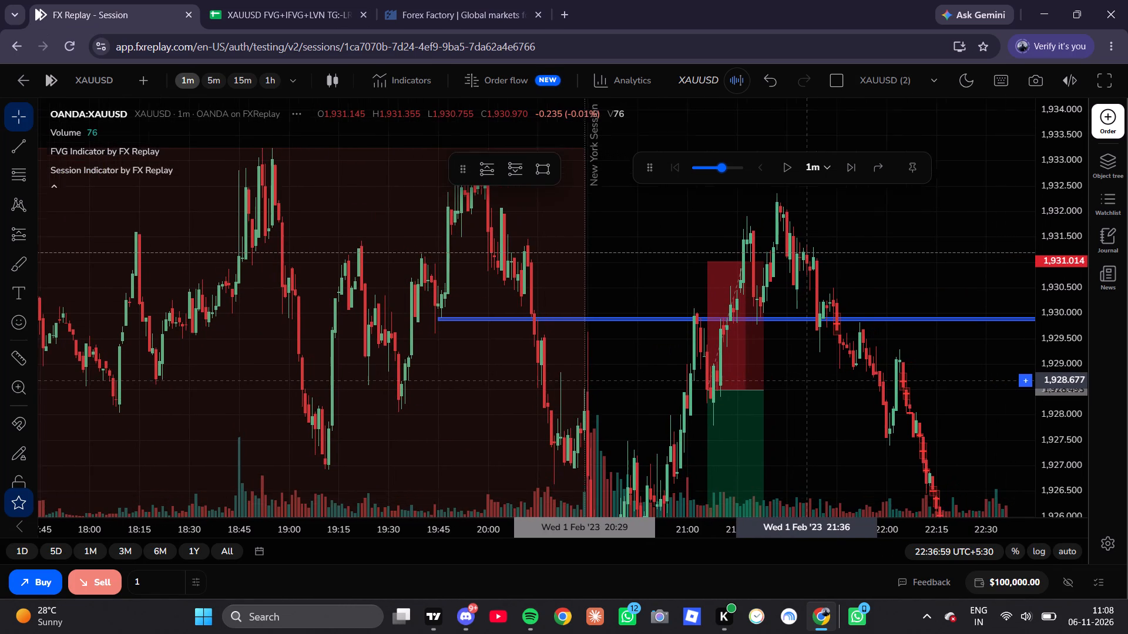
left_click_drag(804, 376, 801, 373)
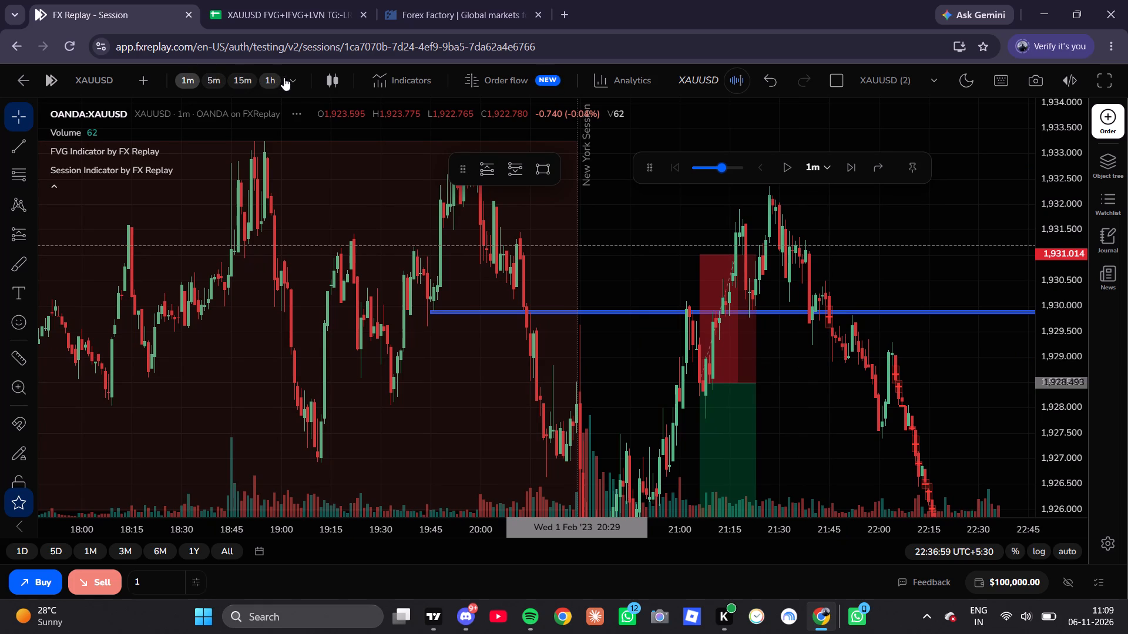
left_click(234, 79)
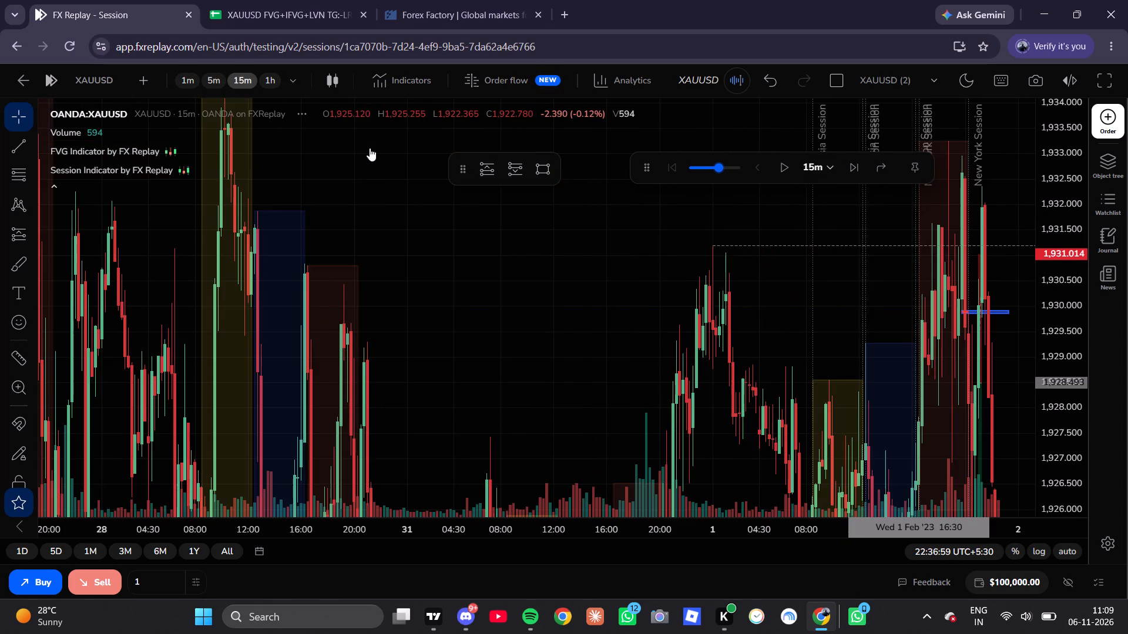
scroll(813, 299, "up", 12)
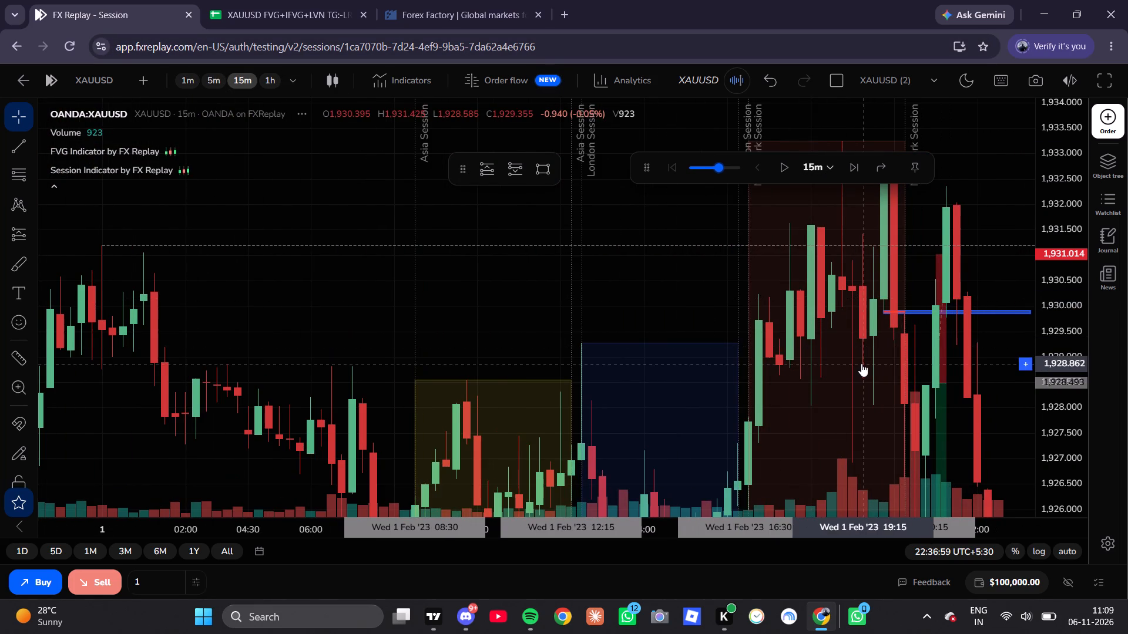
Play the 15m XAUUSD replay forward from 1 Feb through the Asia session to 12:30 on Thu 2 Feb.
left_click_drag(861, 363, 774, 333)
left_click_drag(946, 344, 921, 336)
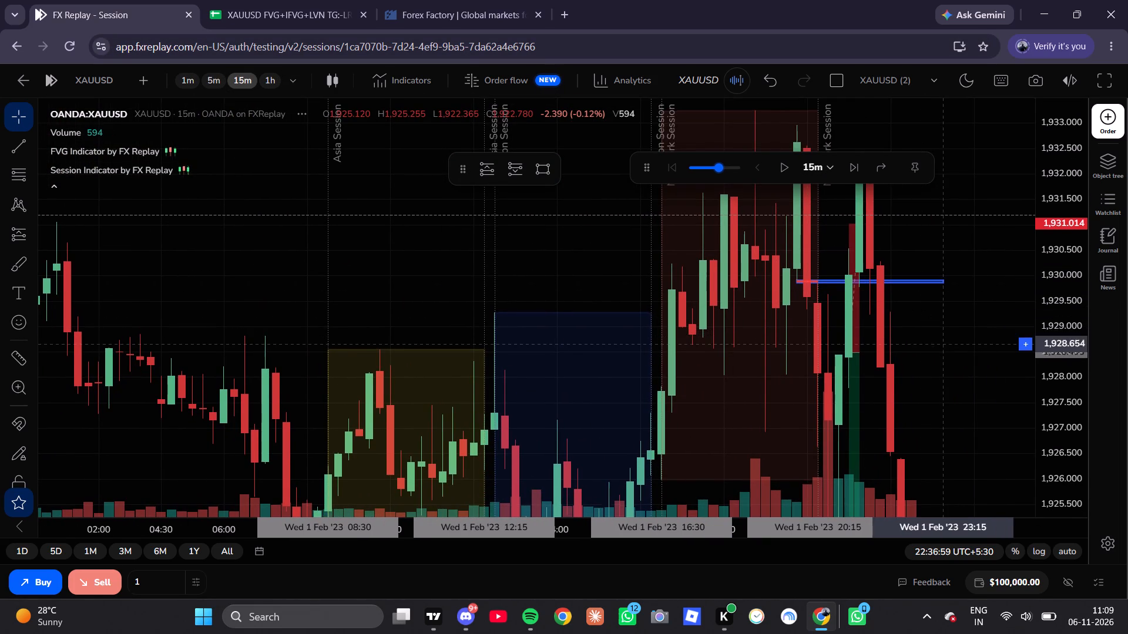
left_click_drag(921, 336, 845, 313)
scroll(845, 313, "up", 3)
left_click_drag(865, 353, 856, 320)
scroll(867, 289, "down", 2)
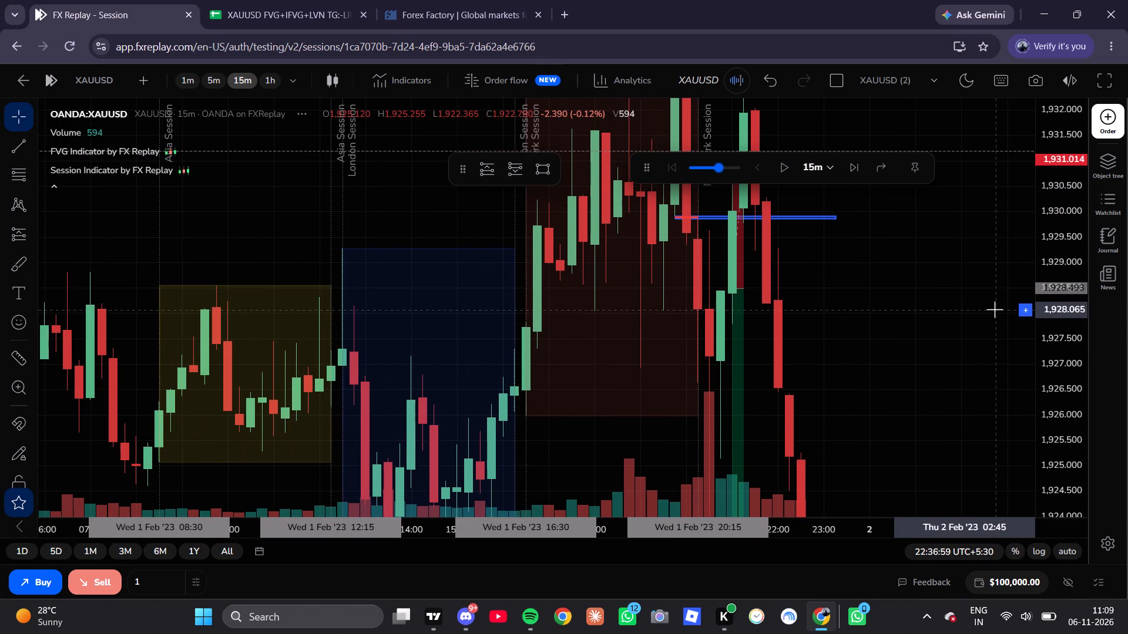
scroll(1057, 294, "down", 8)
left_click_drag(884, 307, 790, 314)
left_click(775, 183)
left_click(783, 171)
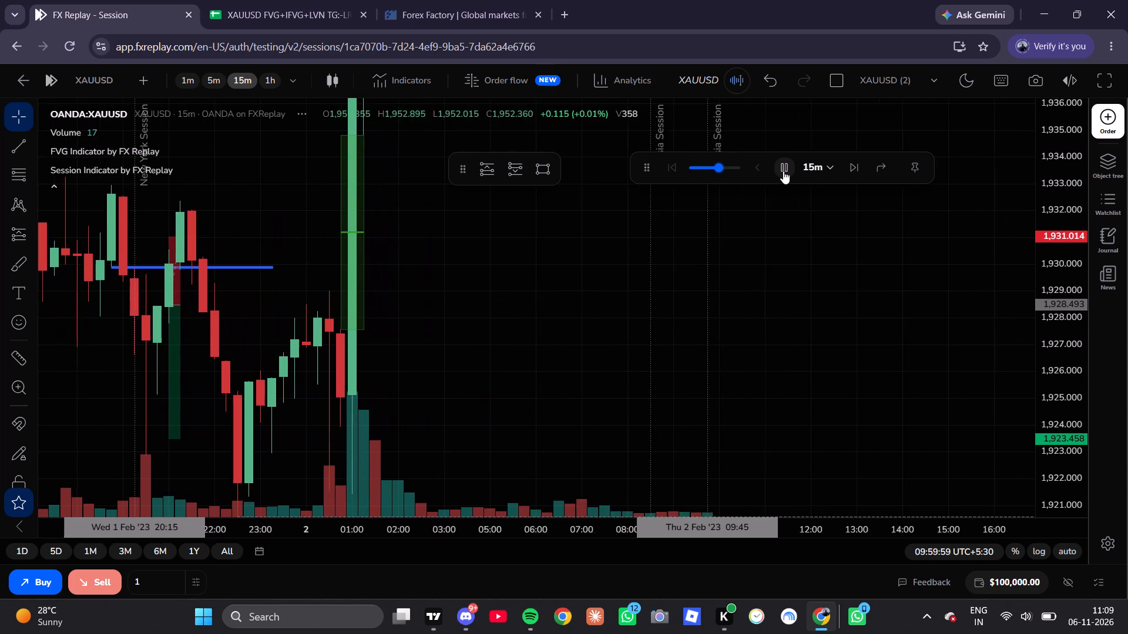
left_click(783, 171)
left_click_drag(794, 268, 797, 499)
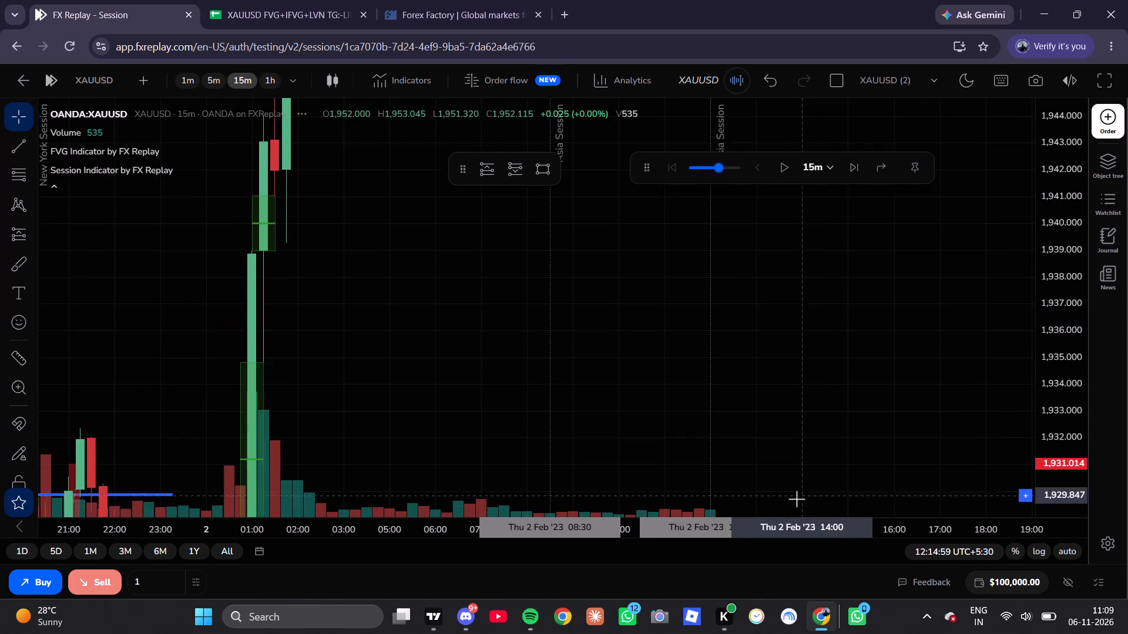
left_click_drag(815, 239, 815, 504)
left_click_drag(817, 292, 818, 431)
left_click(848, 176)
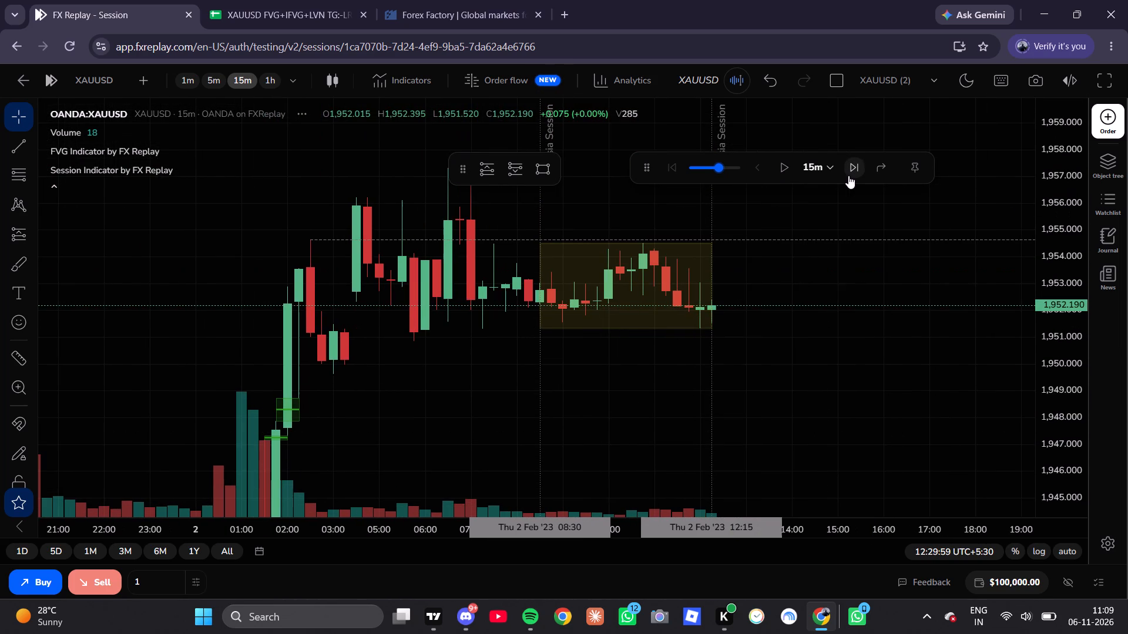
Review the 2 Feb Asia session price action and play the replay briefly on to 13:00.
scroll(701, 296, "down", 4)
left_click_drag(805, 406, 700, 301)
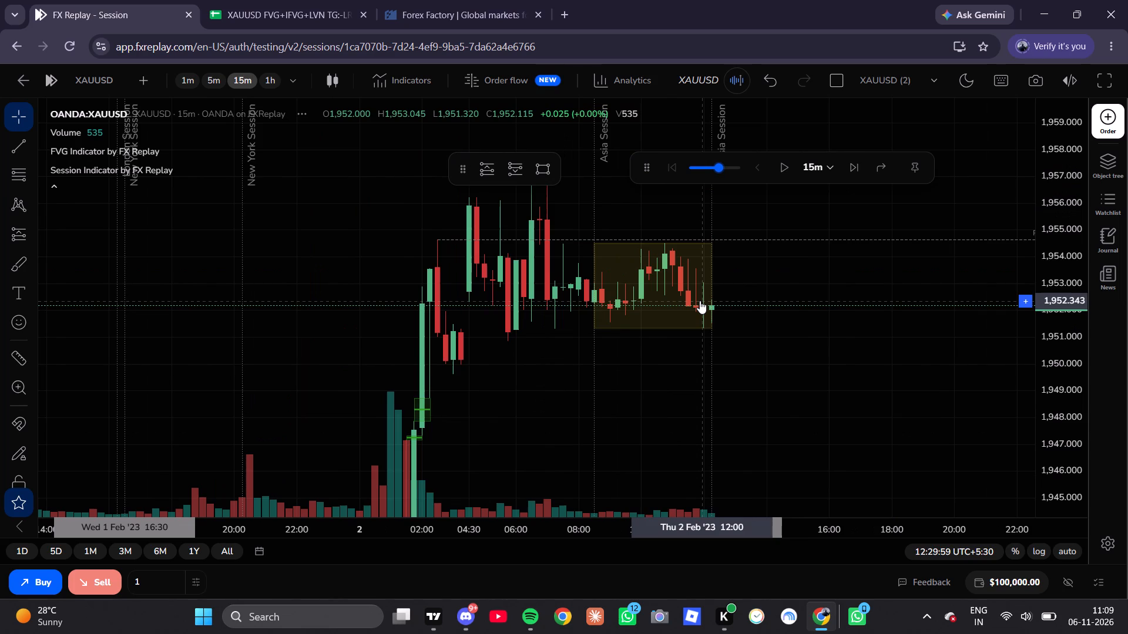
left_click_drag(700, 301, 801, 343)
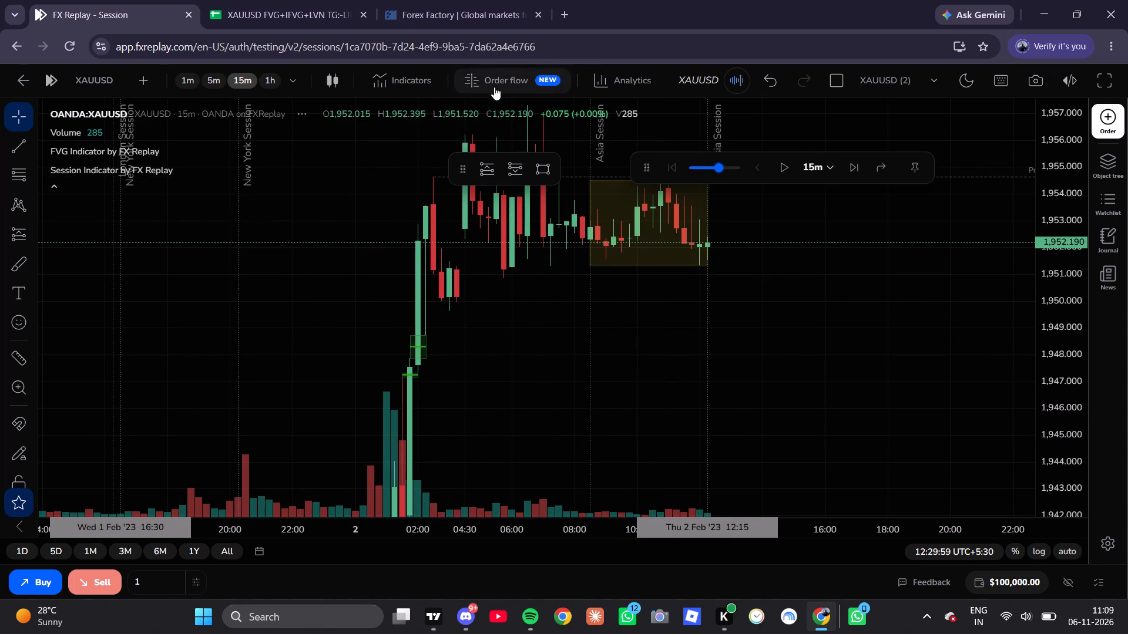
left_click_drag(543, 303, 522, 340)
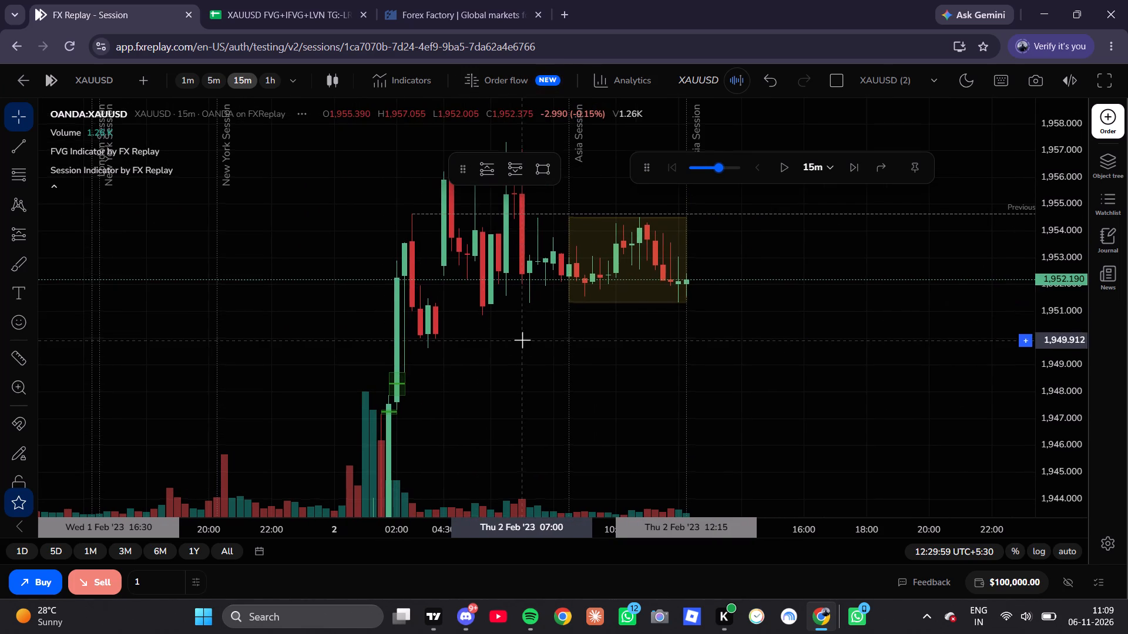
left_click_drag(472, 286, 428, 324)
double_click(780, 166)
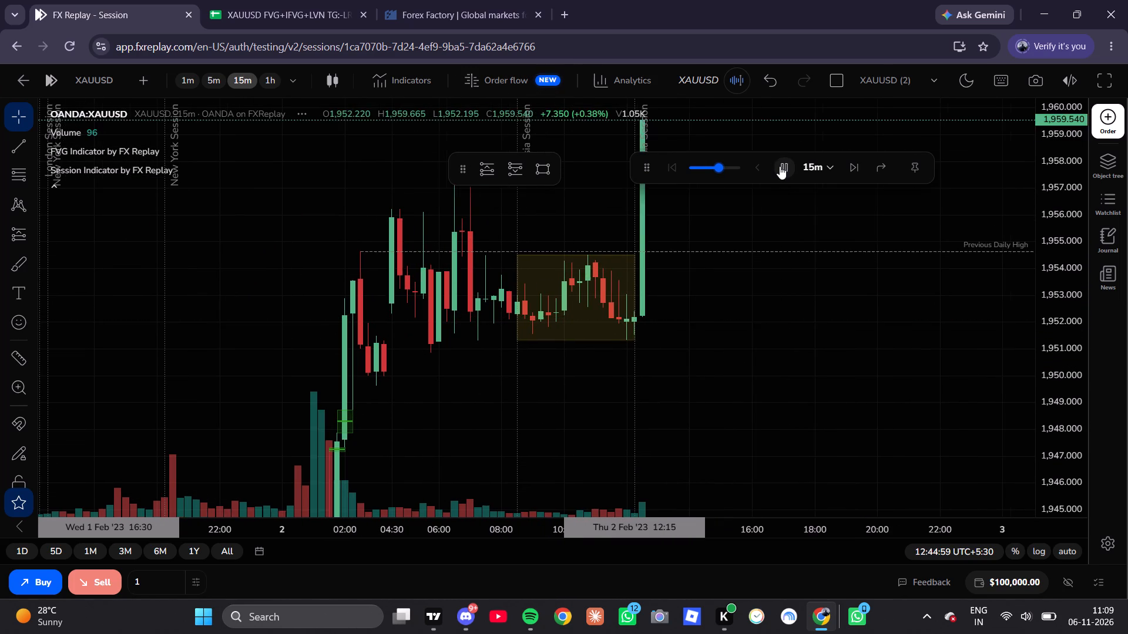
scroll(642, 289, "up", 4)
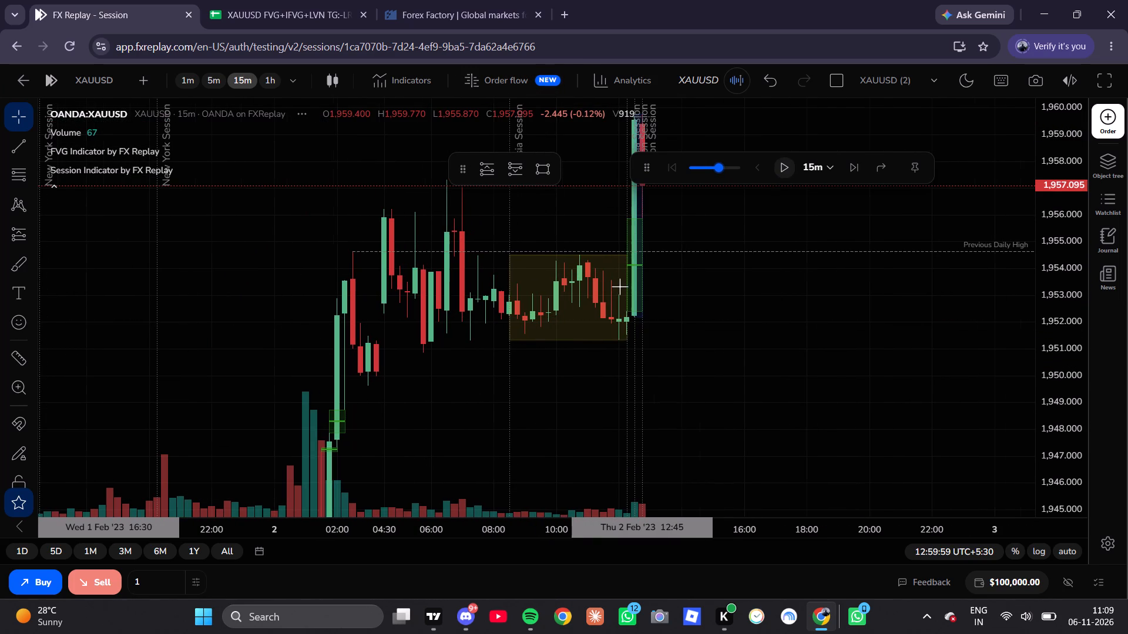
left_click_drag(687, 263, 668, 336)
scroll(572, 237, "up", 1)
Advance the replay candle by candle through the London session to 16:45 on 2 Feb.
left_click(858, 173)
double_click(858, 173)
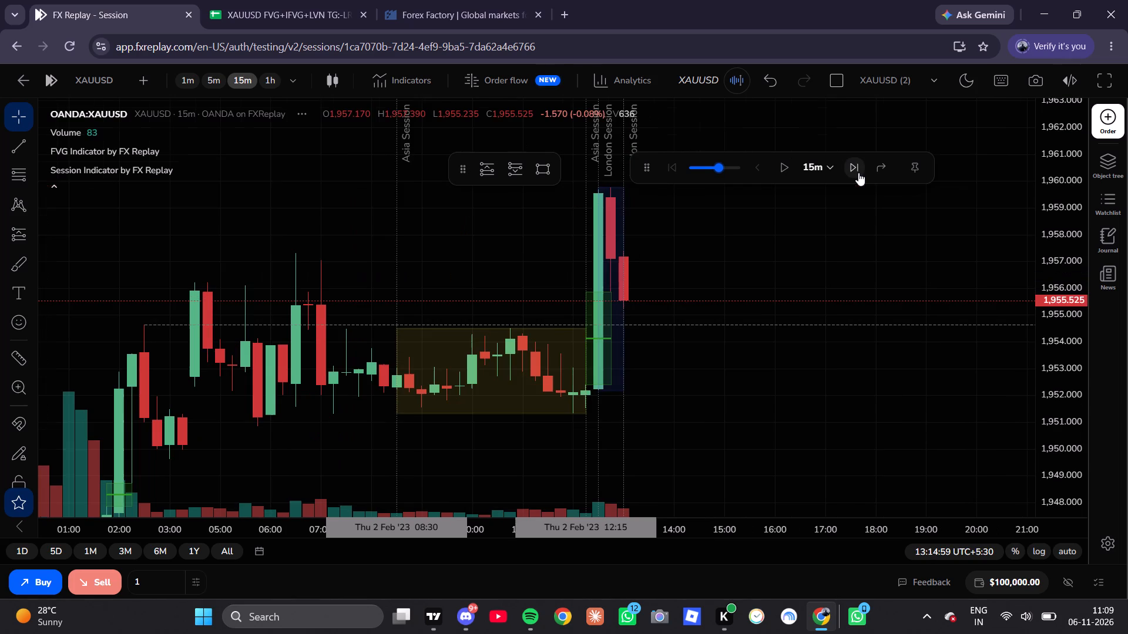
left_click(858, 173)
double_click(858, 172)
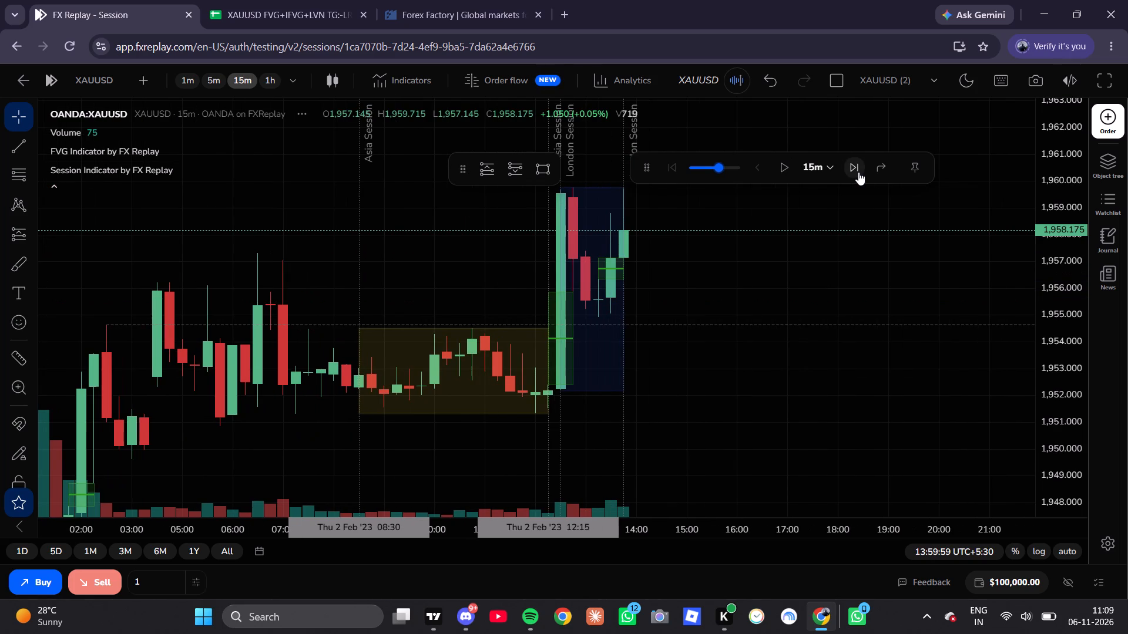
double_click(858, 171)
left_click(858, 171)
left_click(858, 171)
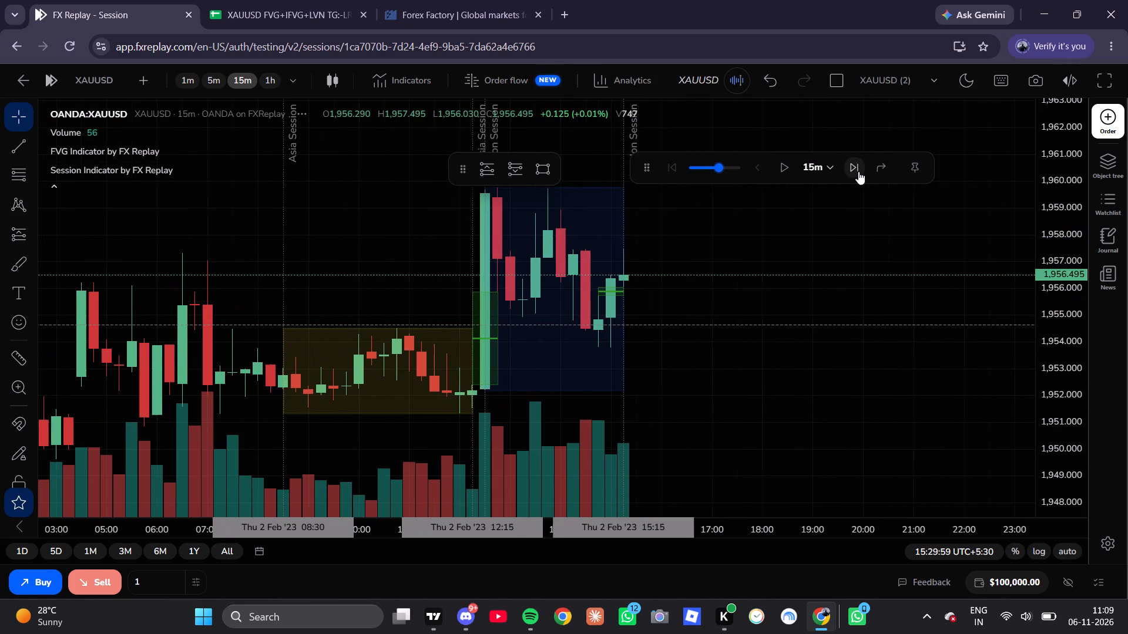
double_click(858, 171)
left_click(858, 171)
left_click(858, 171)
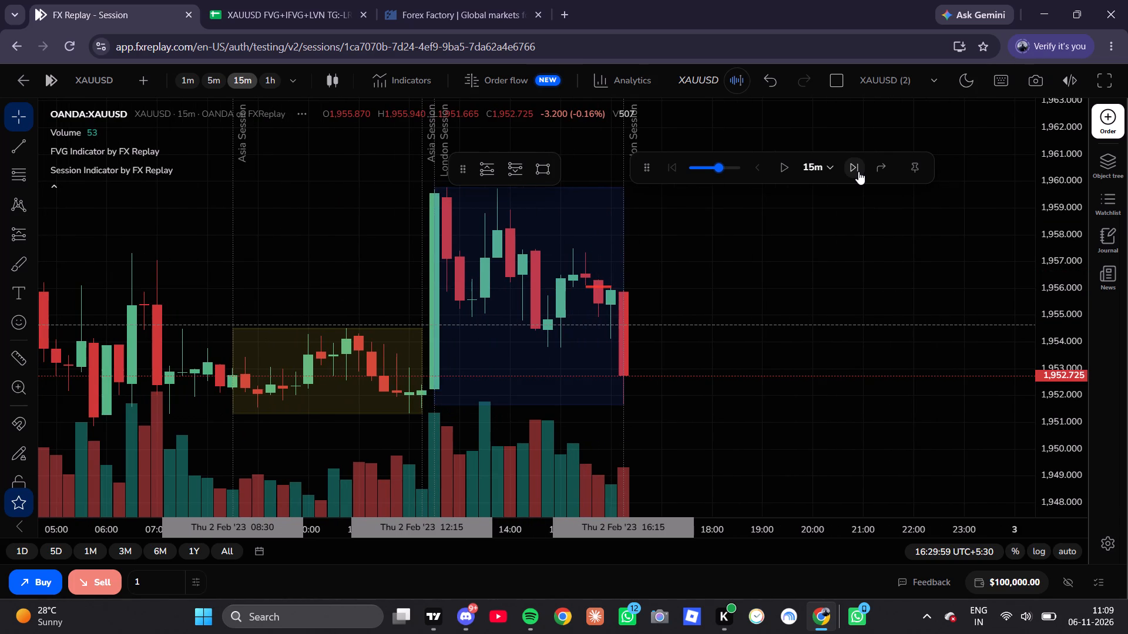
scroll(727, 288, "down", 3)
left_click_drag(756, 288, 760, 295)
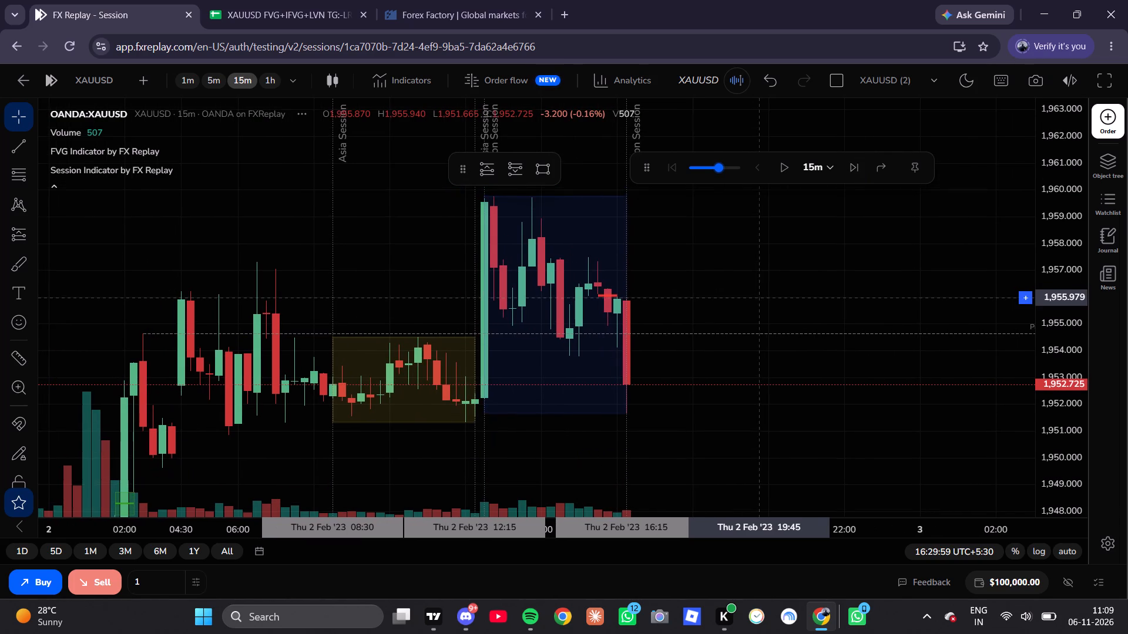
left_click_drag(760, 295, 761, 292)
left_click(849, 168)
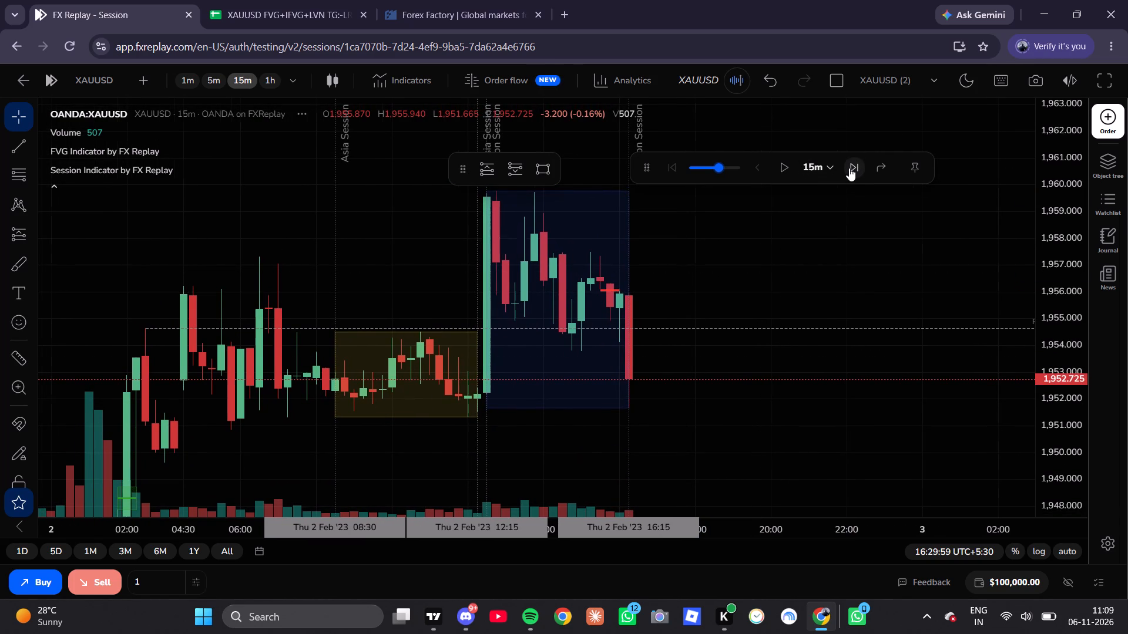
Draw a rectangle zone from 12:00 to about 18:15 on 2 Feb, between about 1,952.4 and 1,955.85.
scroll(726, 254, "down", 2)
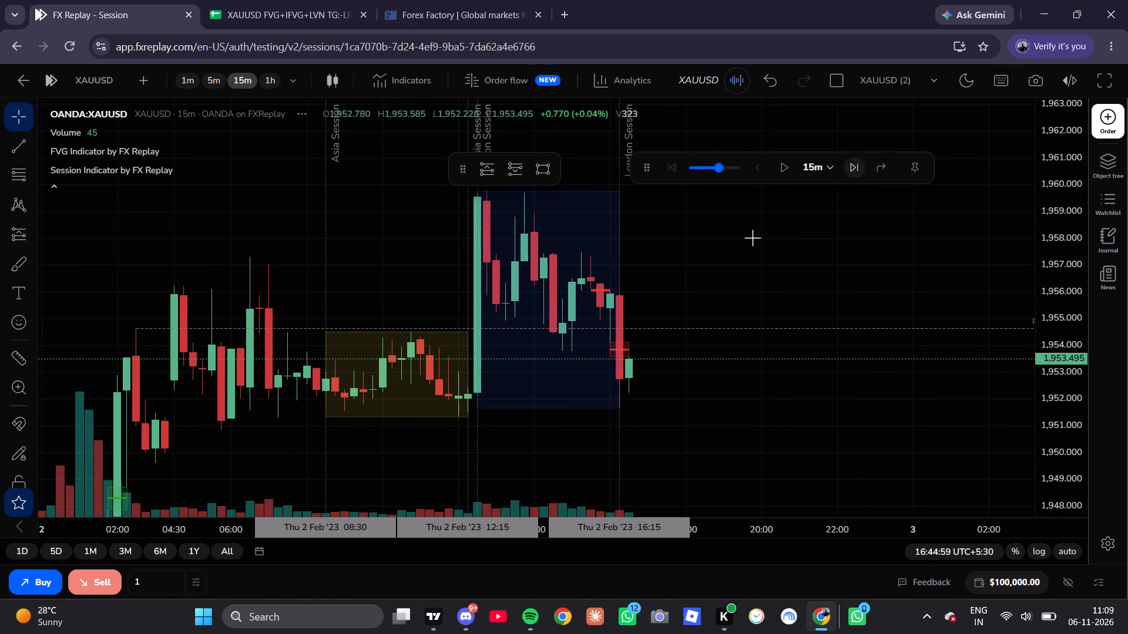
left_click_drag(728, 345, 737, 333)
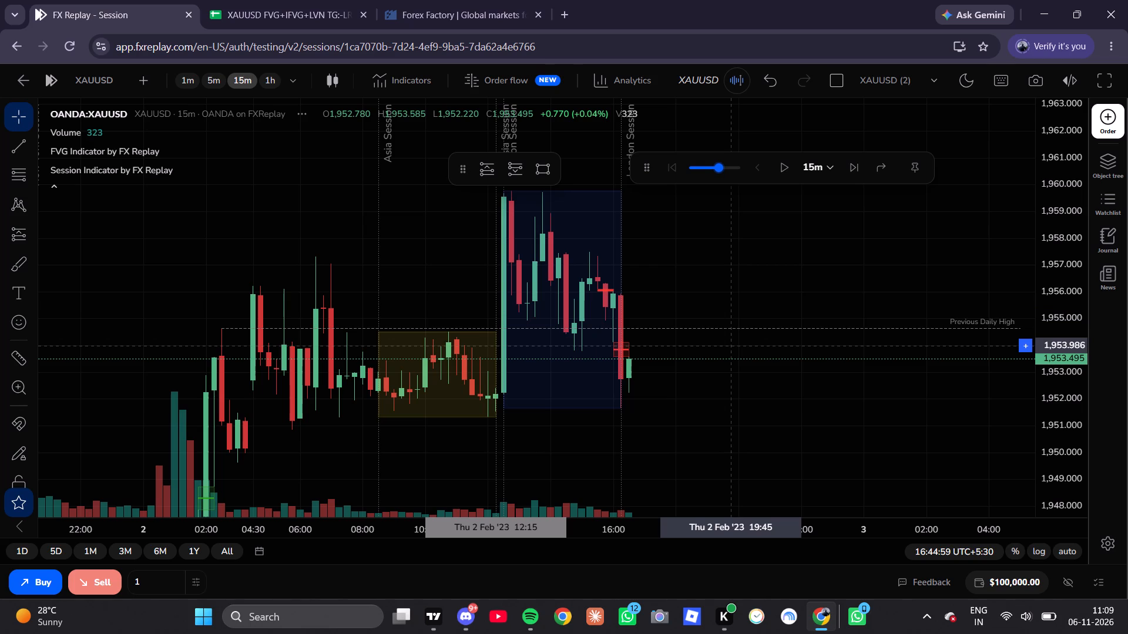
scroll(725, 294, "up", 2)
scroll(725, 294, "down", 4)
scroll(700, 312, "up", 5)
left_click_drag(674, 325, 854, 241)
scroll(864, 252, "up", 3)
left_click_drag(872, 247, 832, 290)
left_click(540, 174)
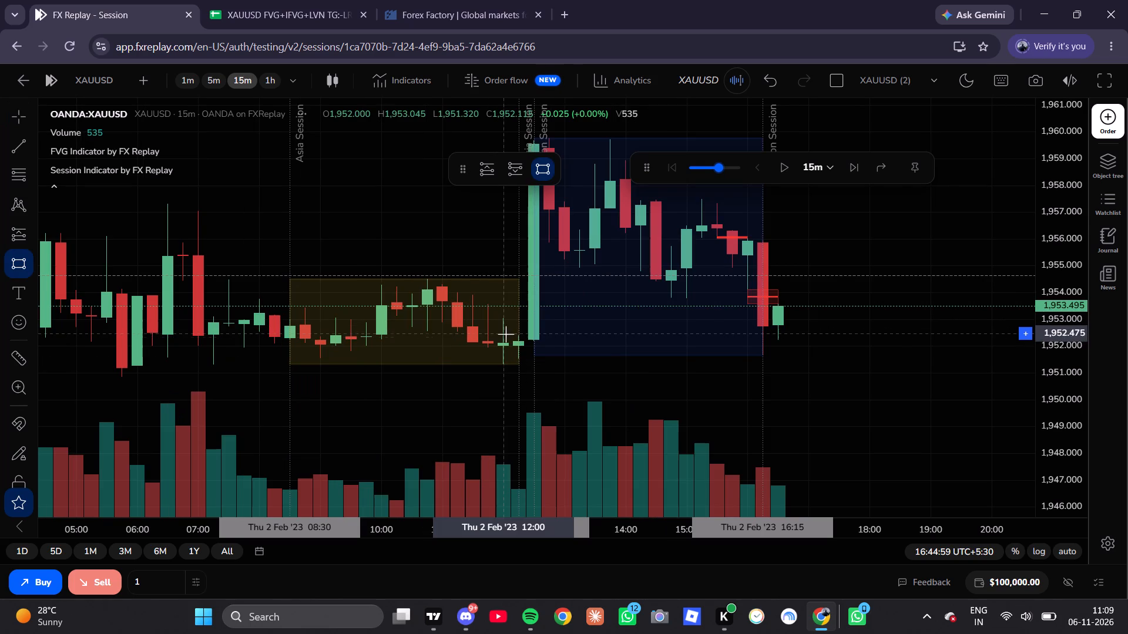
left_click(506, 335)
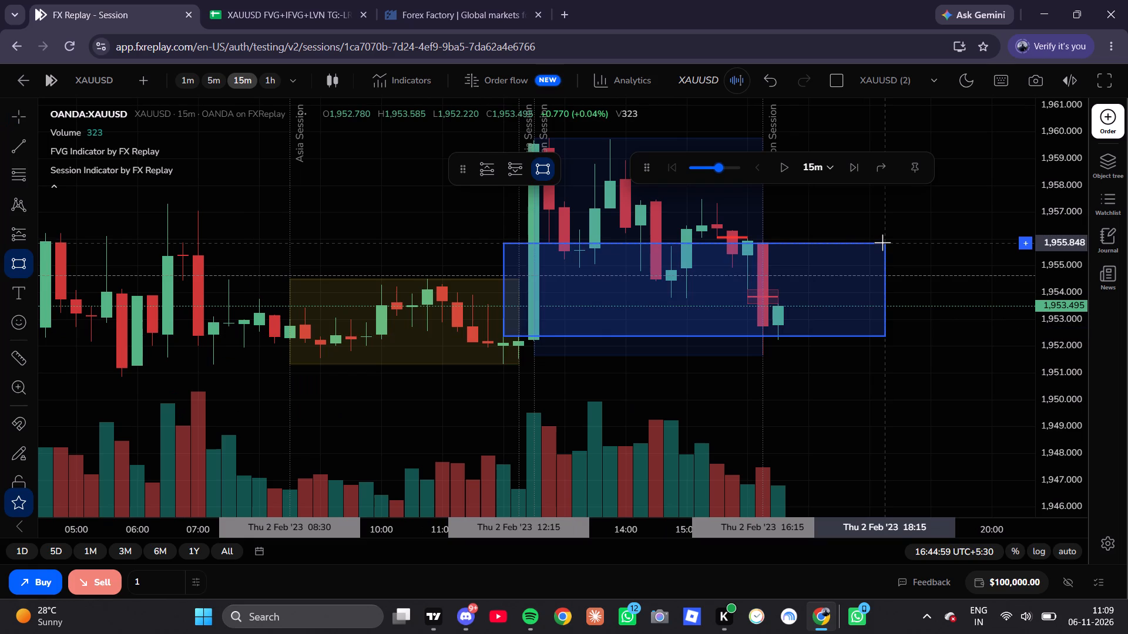
left_click(882, 242)
left_click(775, 394)
On the 5m timeframe, resize the rectangle to start at about 11:50 with its upper edge near 1,954.75.
left_click(217, 79)
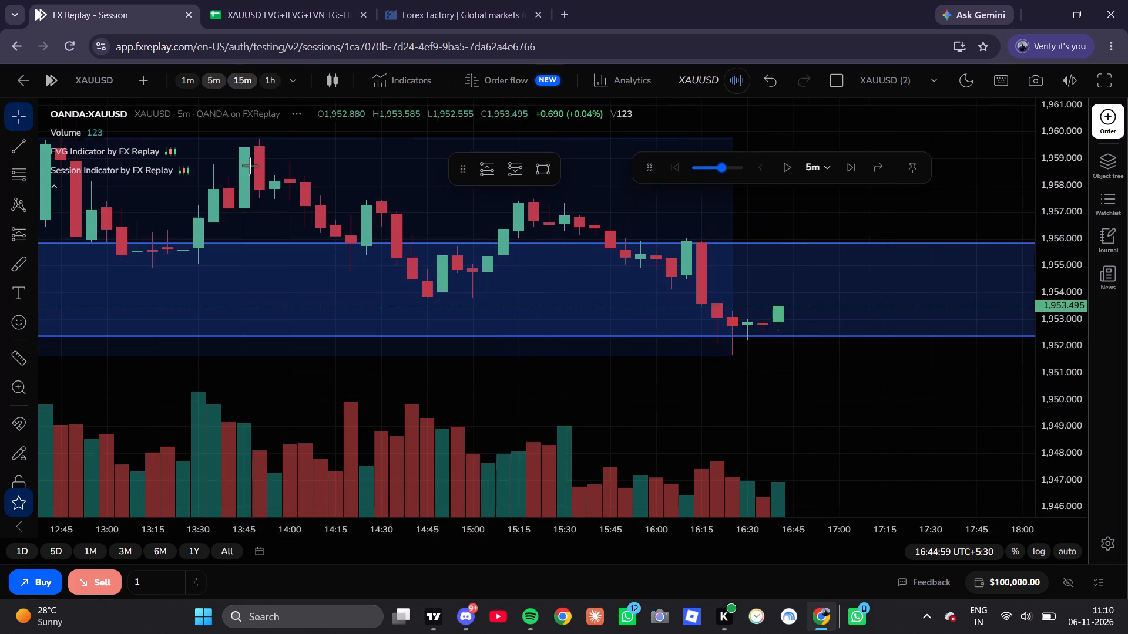
scroll(458, 412, "down", 11)
left_click_drag(511, 416, 648, 387)
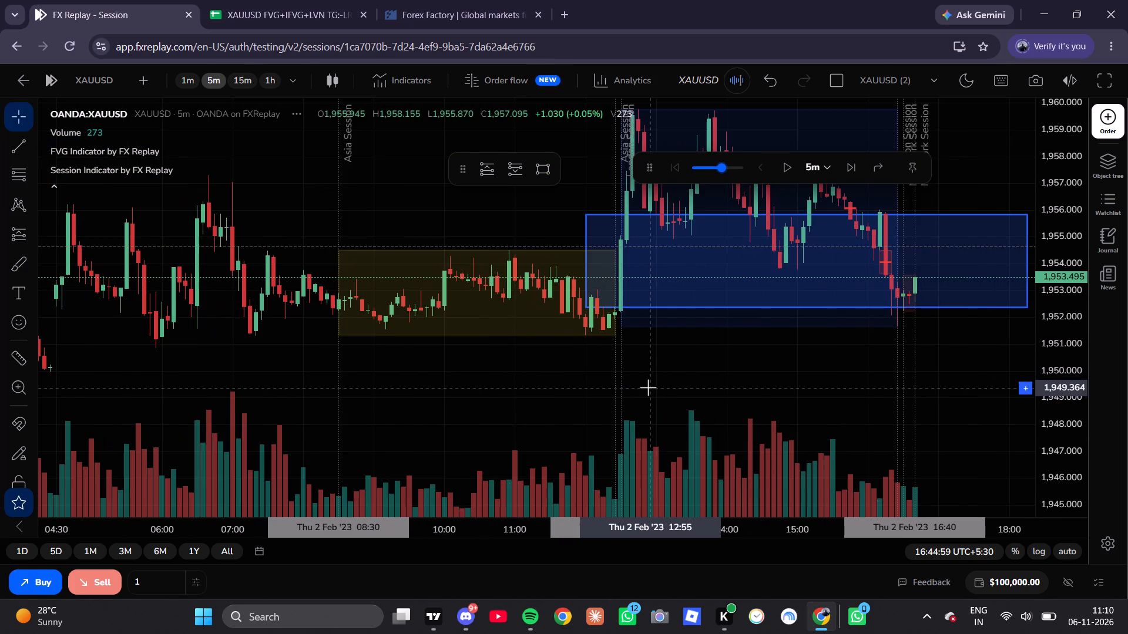
left_click_drag(662, 374, 628, 399)
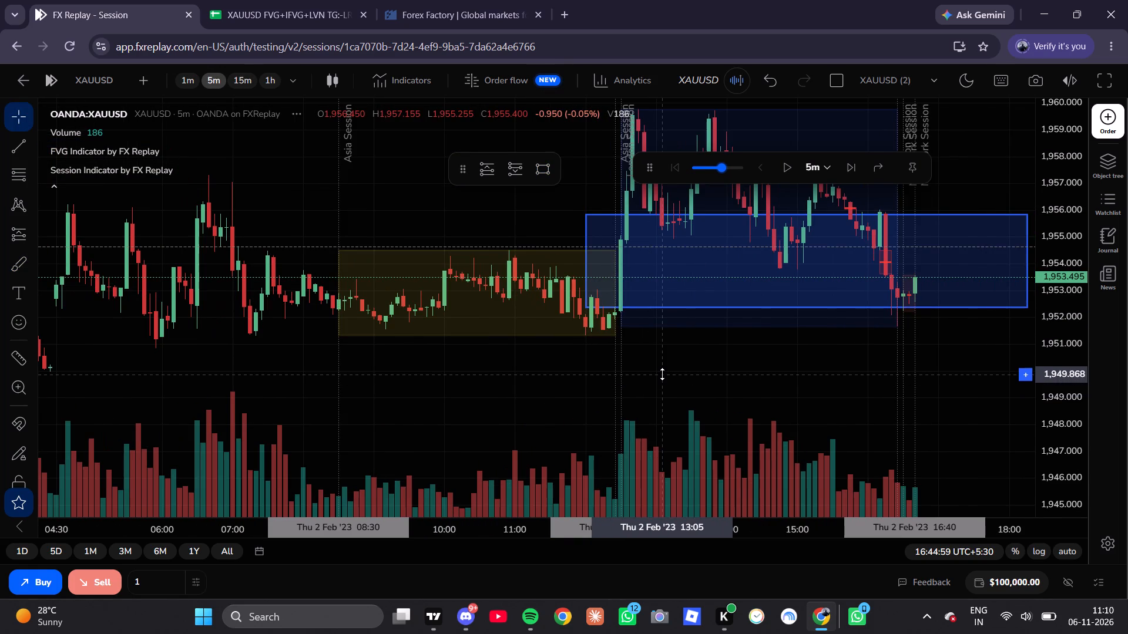
scroll(1066, 287, "up", 8)
scroll(952, 326, "down", 2)
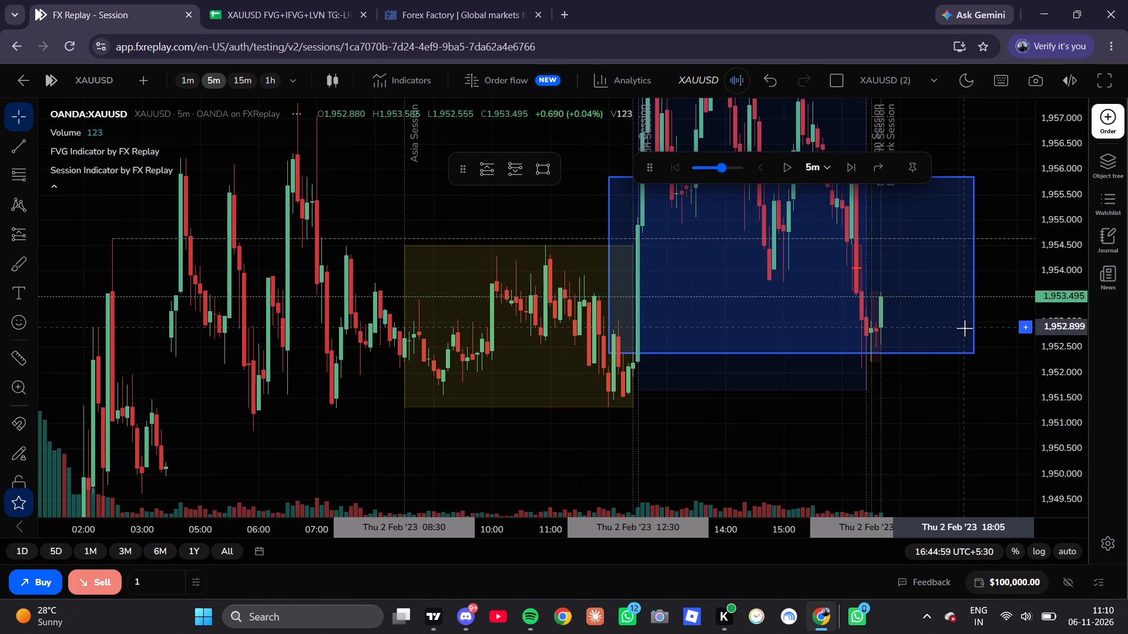
left_click_drag(1036, 333, 1029, 363)
left_click_drag(1029, 363, 1019, 379)
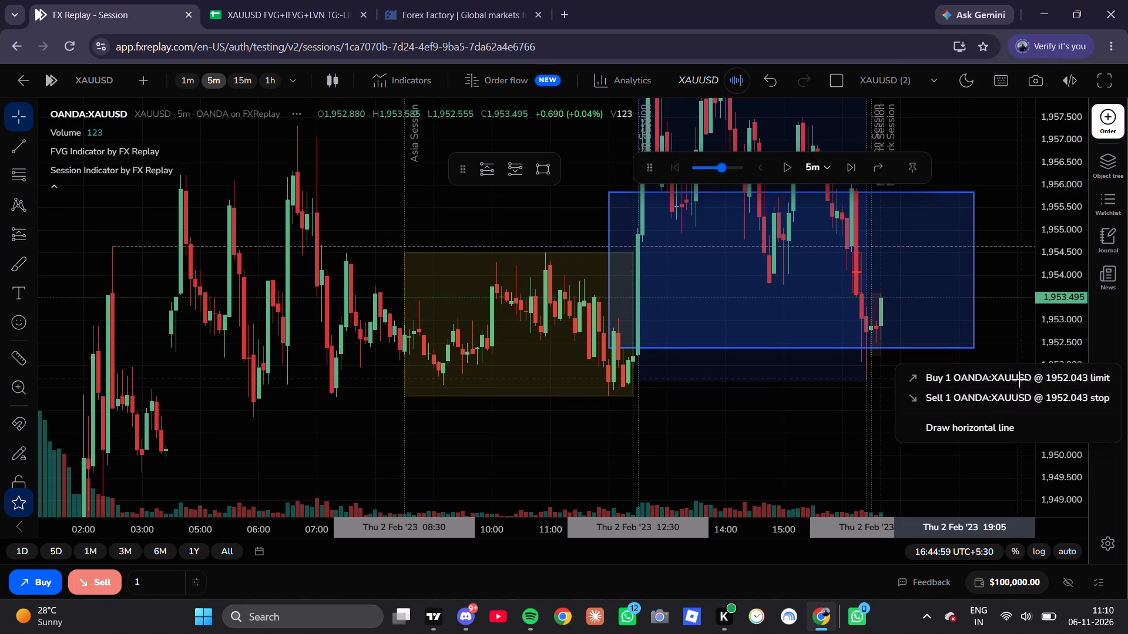
left_click_drag(1019, 379, 1019, 380)
left_click(763, 401)
left_click_drag(761, 402, 733, 421)
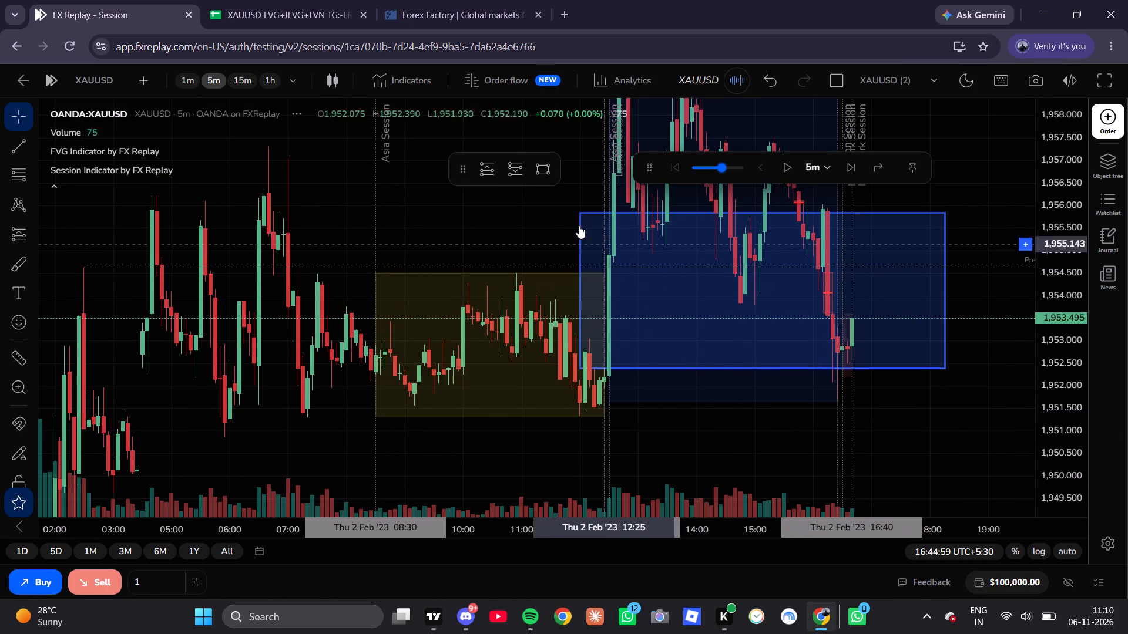
left_click_drag(580, 212, 580, 257)
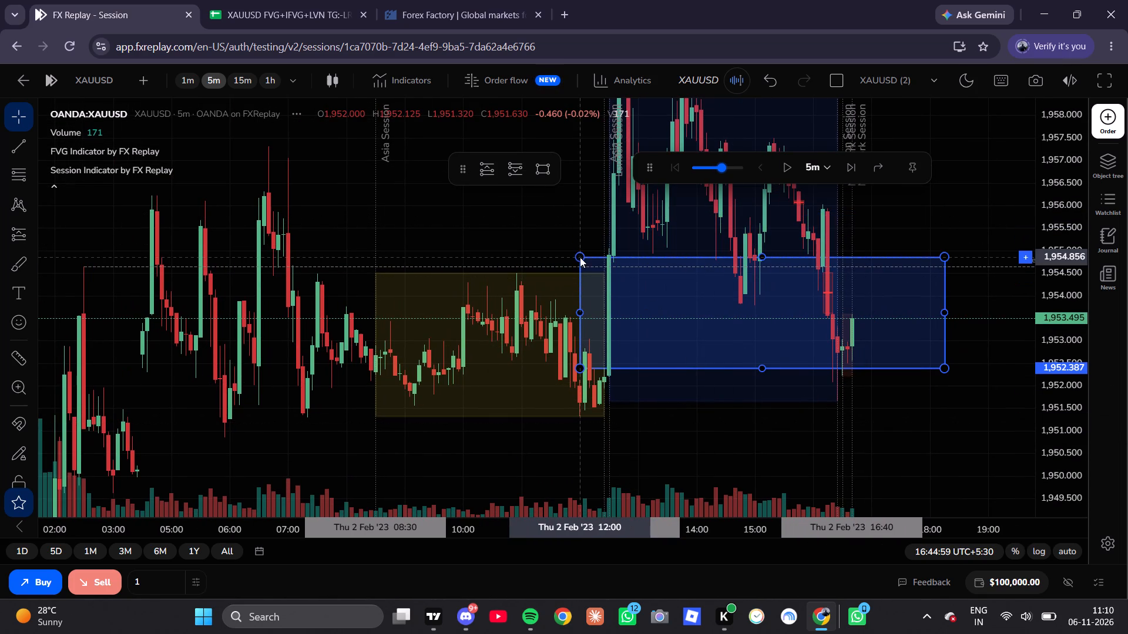
left_click_drag(580, 257, 572, 261)
left_click(729, 443)
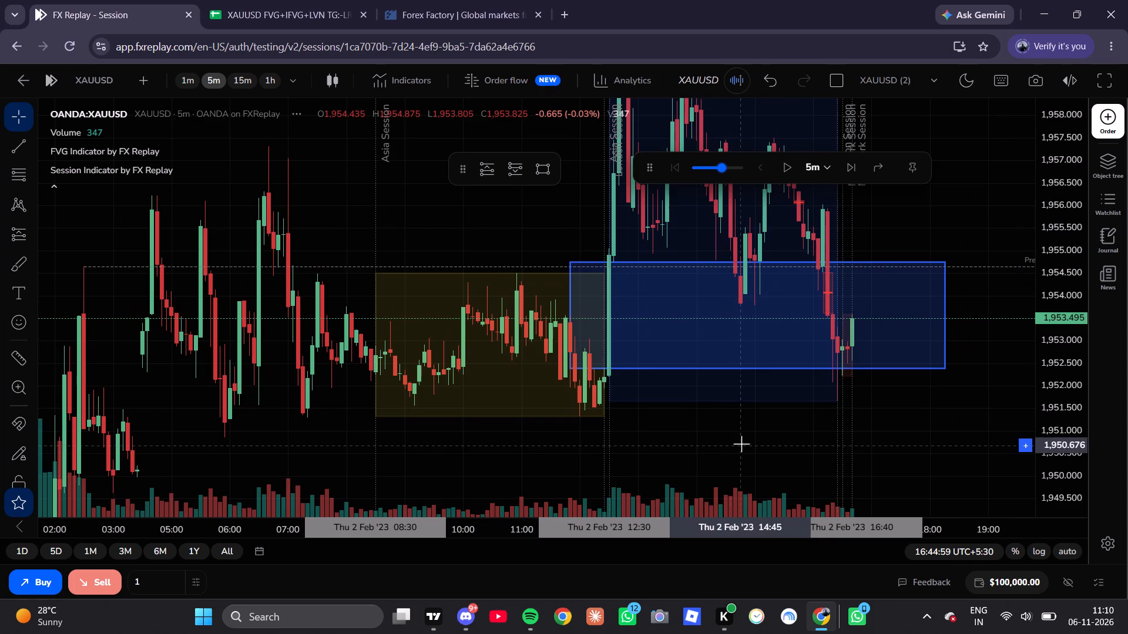
Measure the price distance between the rectangle's lower and upper edges, and clear the measurement.
left_click_drag(741, 444, 700, 440)
scroll(827, 358, "up", 2)
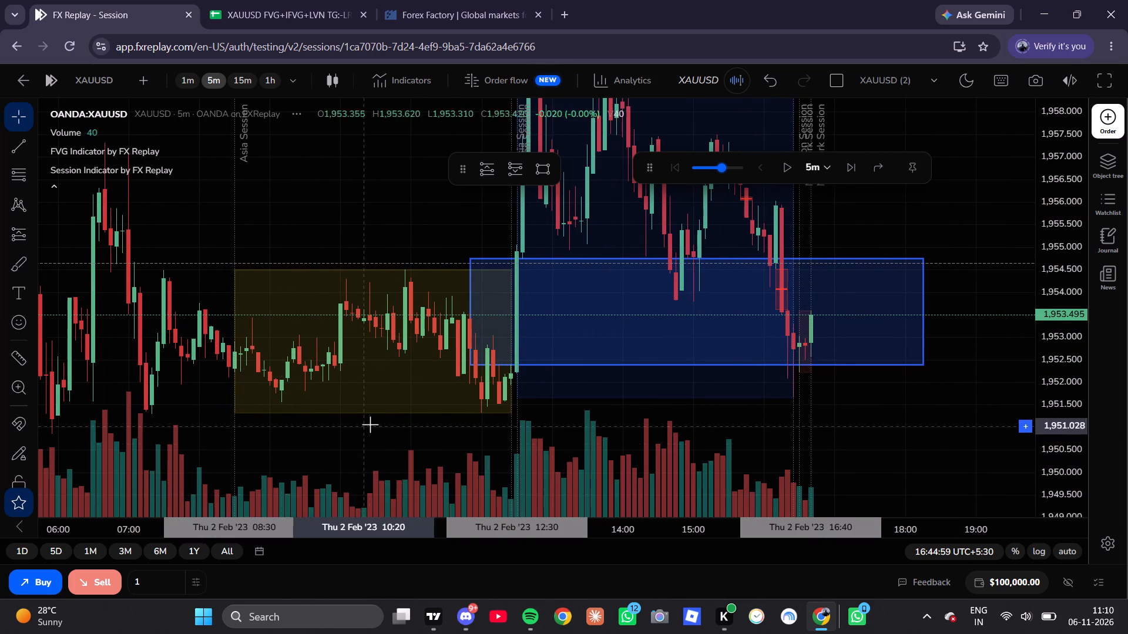
scroll(370, 424, "up", 4)
scroll(498, 393, "down", 4)
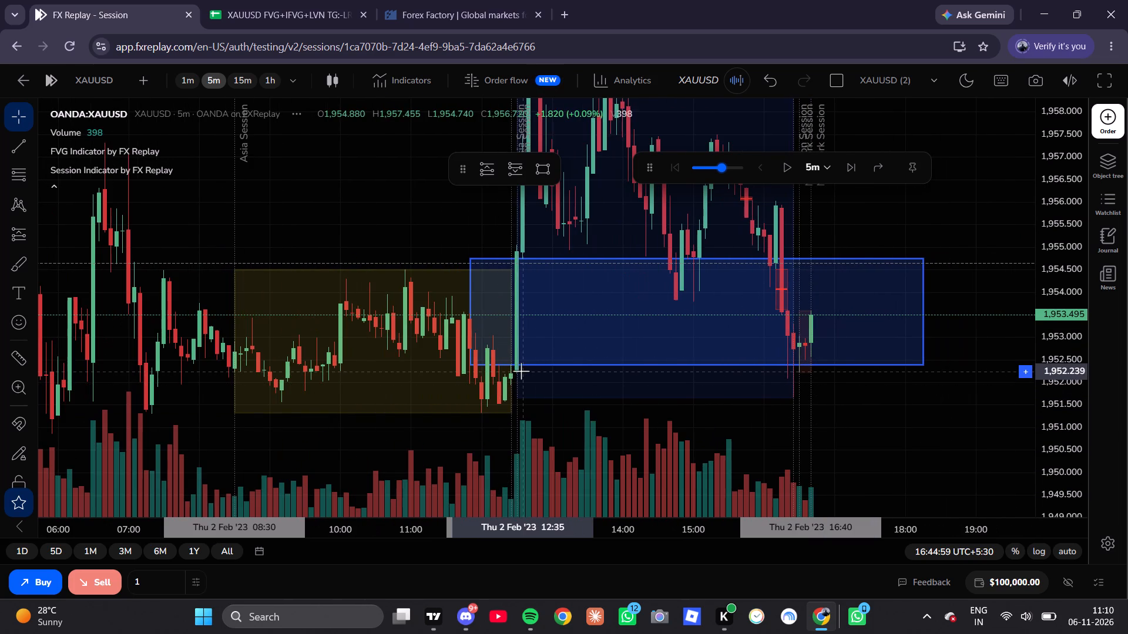
left_click(15, 368)
left_click(408, 363)
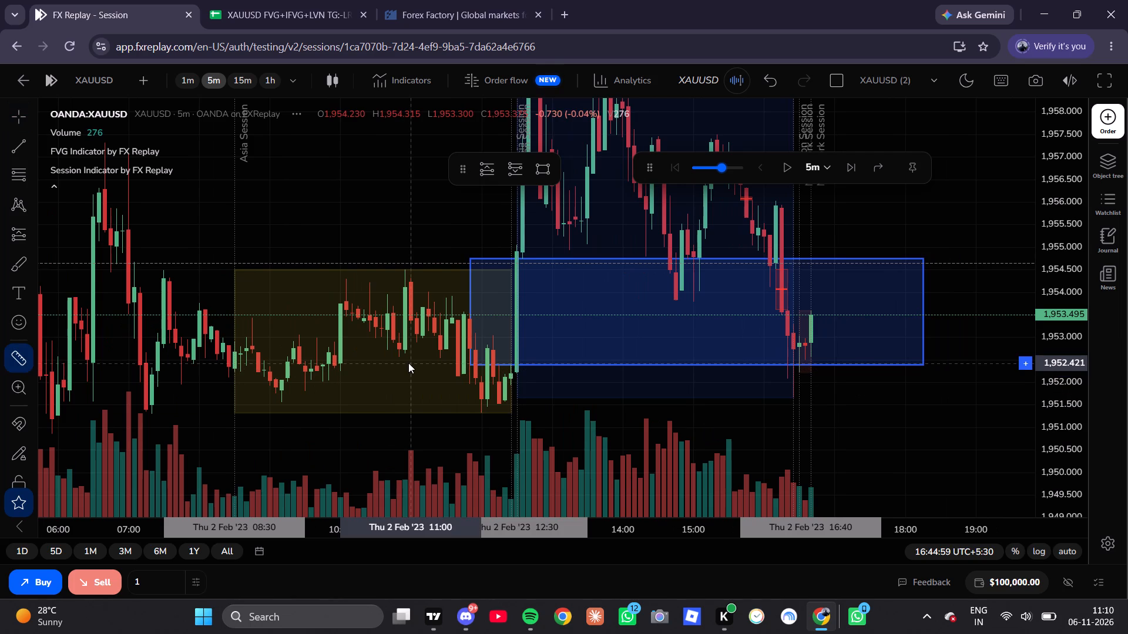
left_click(453, 255)
left_click(266, 268)
Switch the chart back to the 15m timeframe.
scroll(306, 289, "up", 1)
scroll(461, 338, "up", 2)
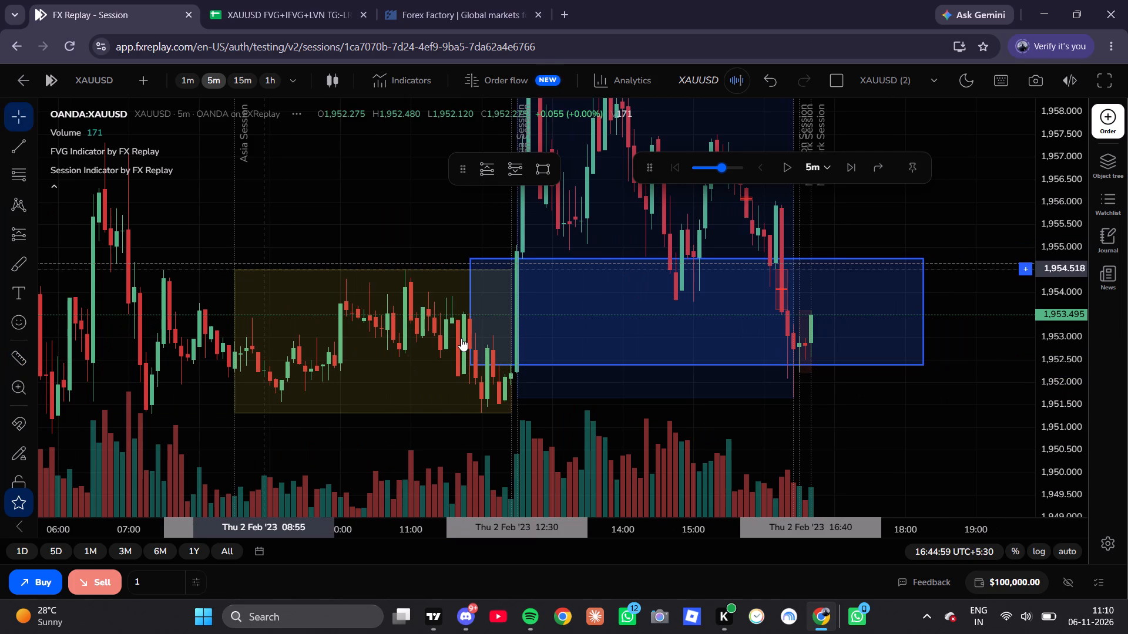
left_click(231, 75)
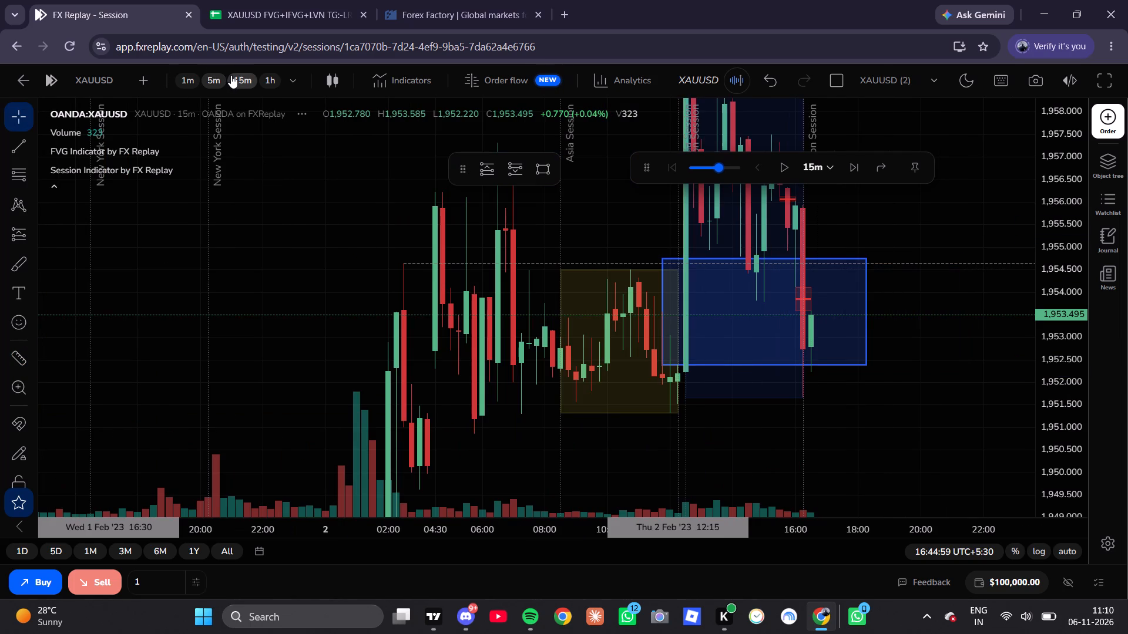
Delete the large rectangle zone between about 1,952.4 and 1,954.75.
scroll(531, 275, "up", 2)
left_click(854, 260)
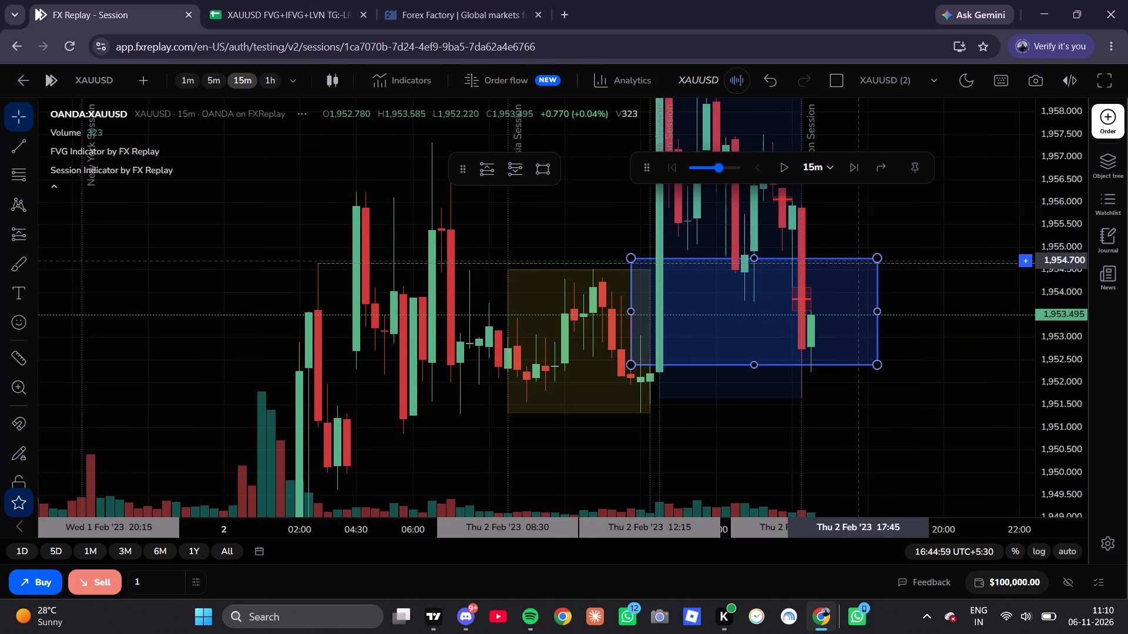
left_click(1087, 222)
Draw a rectangle over the red FVG from 16:00 to about 17:45 on 2 Feb, between about 1,953.6 and 1,954.1.
scroll(915, 296, "up", 3)
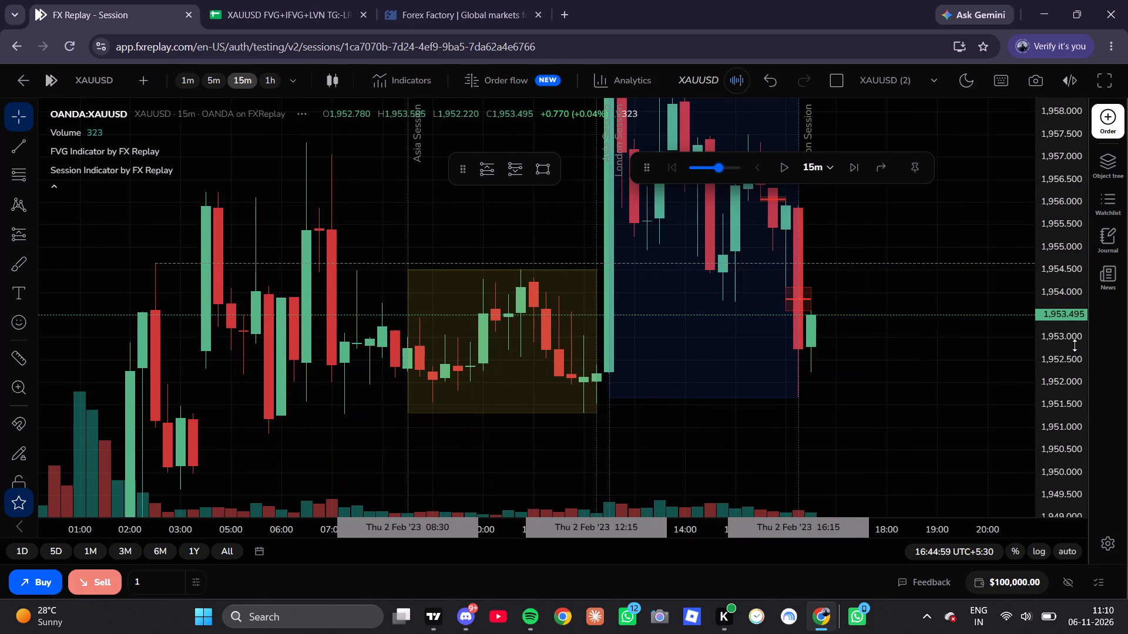
scroll(1063, 330, "up", 9)
scroll(455, 369, "up", 7)
left_click_drag(892, 338, 699, 373)
left_click(541, 166)
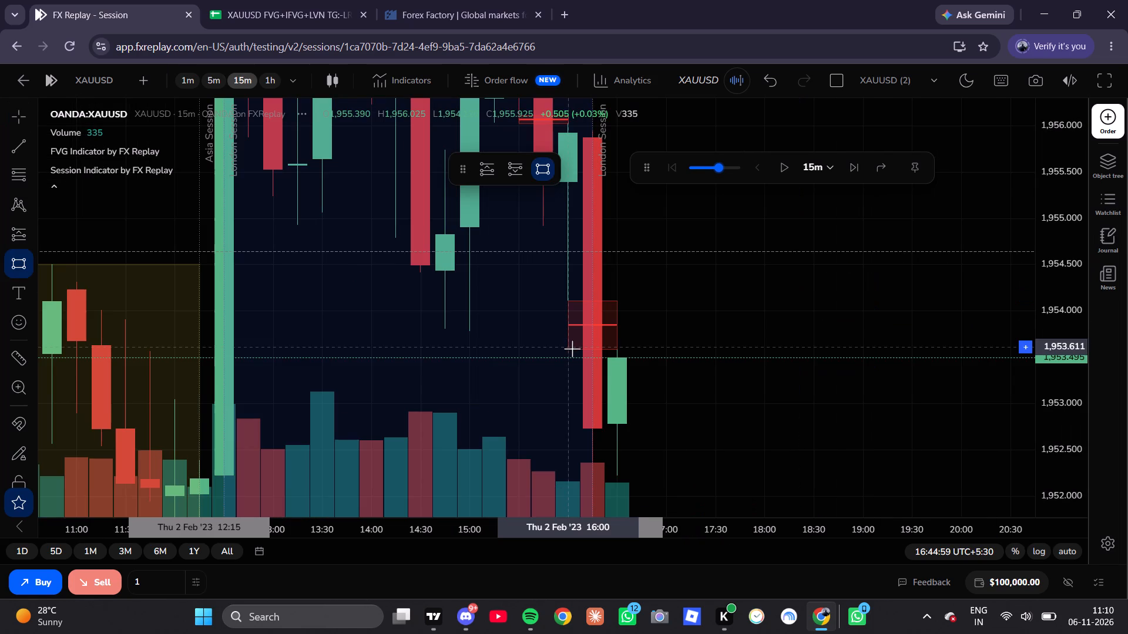
left_click(572, 349)
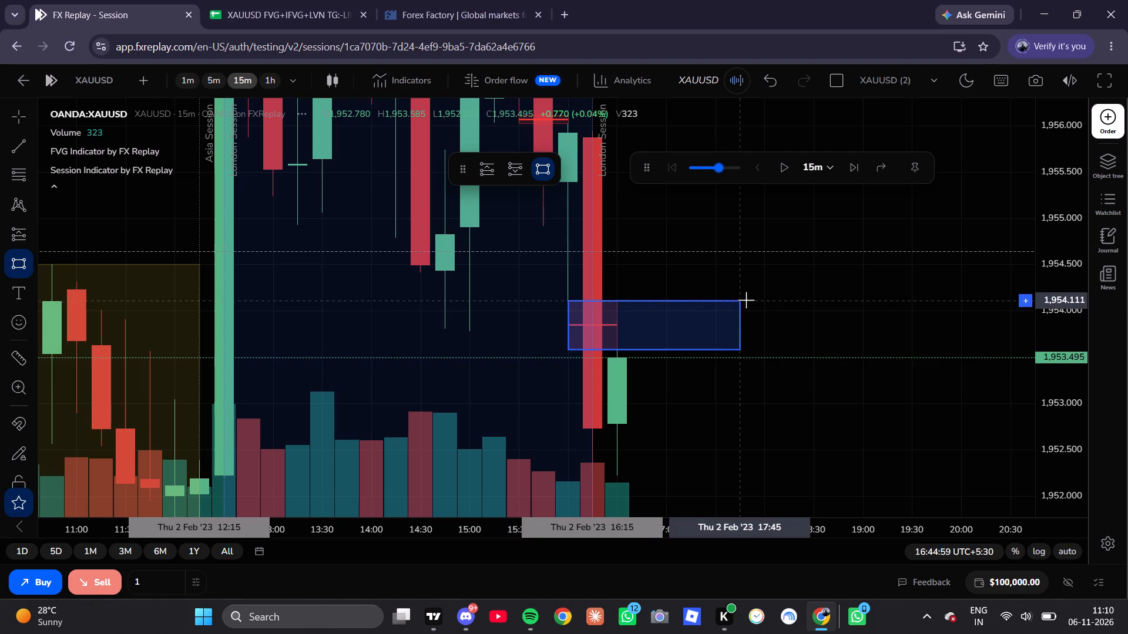
left_click(746, 300)
Draw a thin rectangle over the upper red FVG from 15:30 to about 18:15, between about 1,956.0 and 1,956.1.
left_click_drag(827, 329, 872, 490)
scroll(713, 272, "down", 1)
left_click_drag(807, 286, 807, 312)
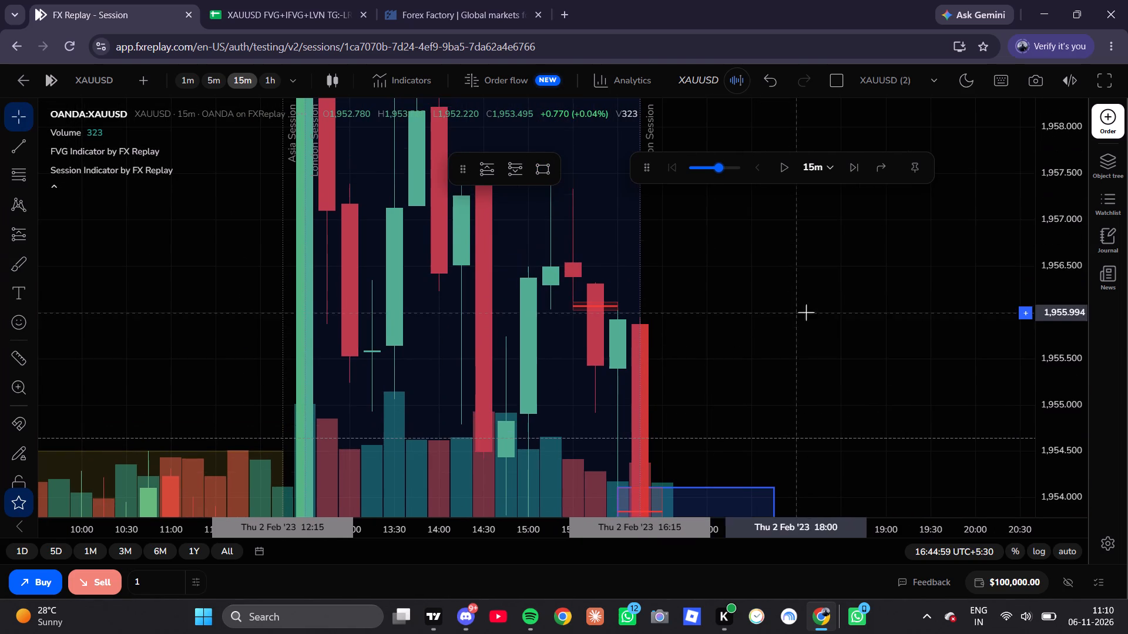
left_click(540, 173)
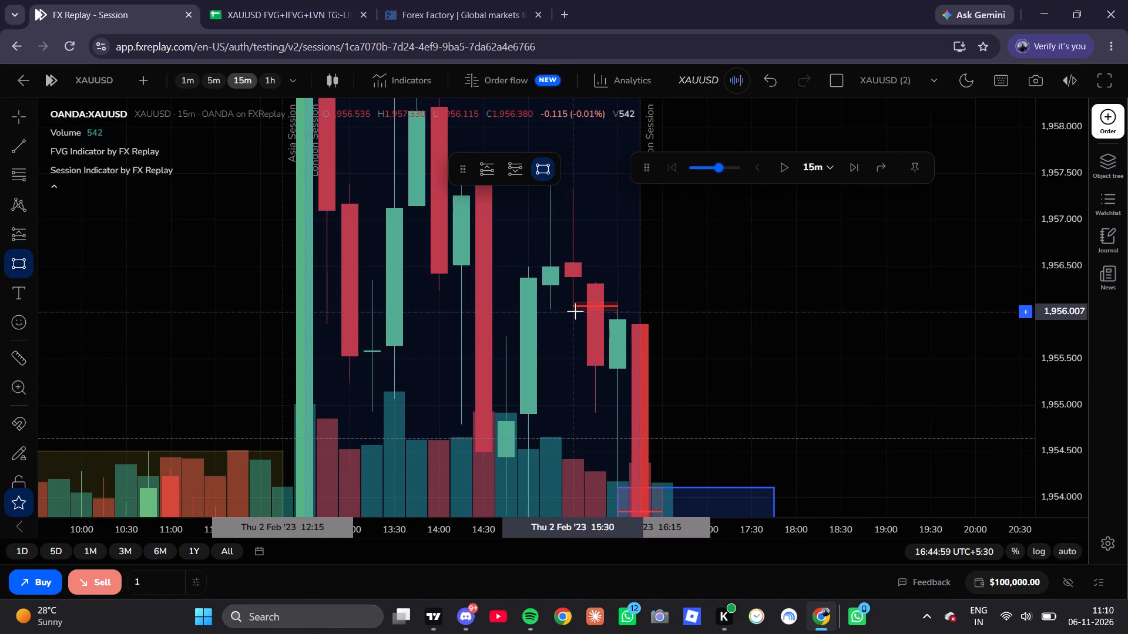
left_click(580, 309)
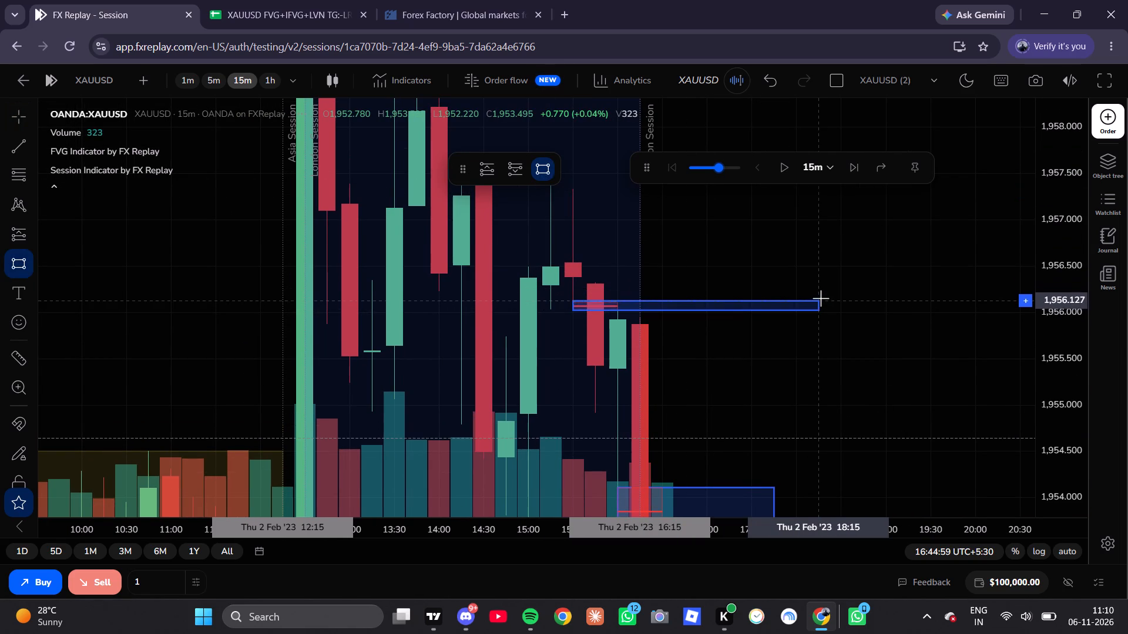
left_click(816, 301)
left_click(853, 362)
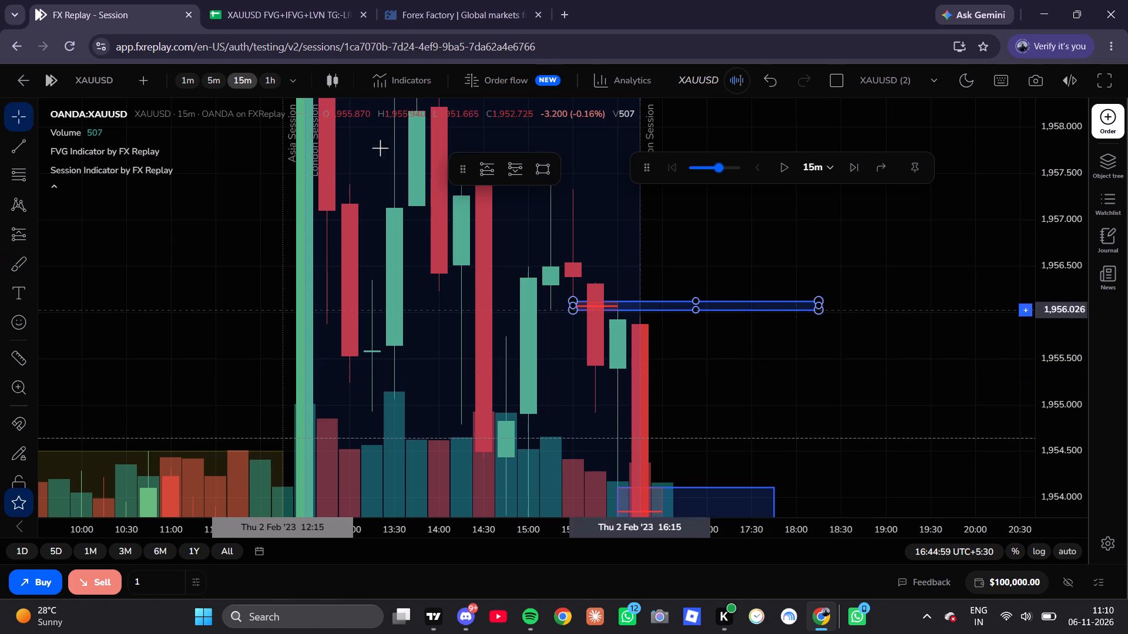
Switch the chart to the 5m timeframe and examine price around the two marked zones.
left_click(219, 75)
scroll(462, 252, "down", 4)
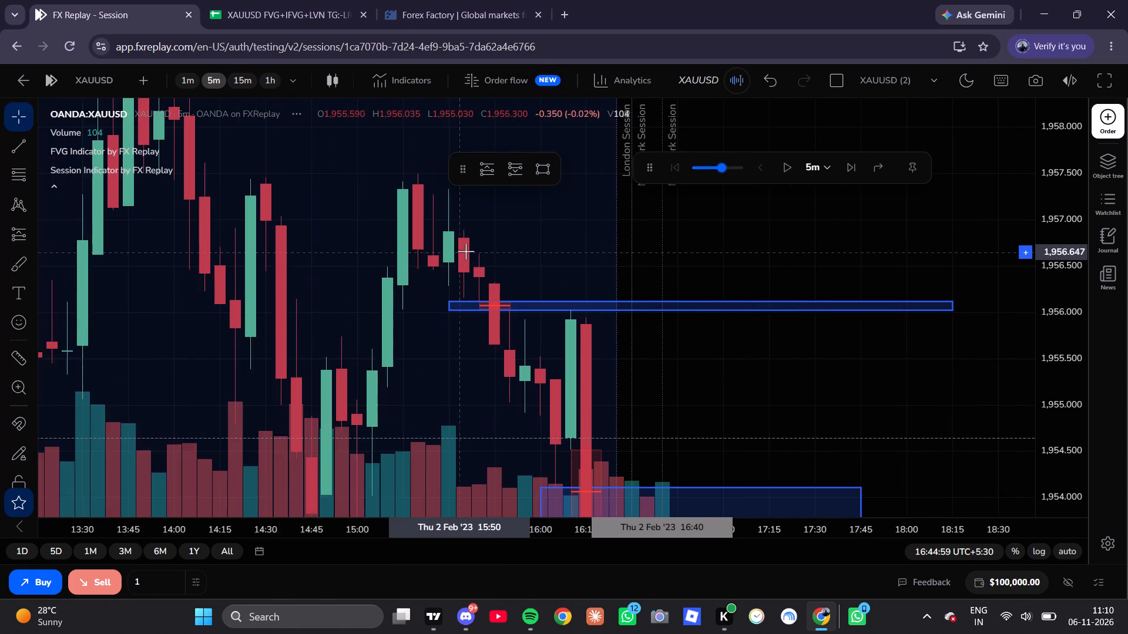
scroll(466, 251, "down", 3)
left_click_drag(791, 372, 744, 235)
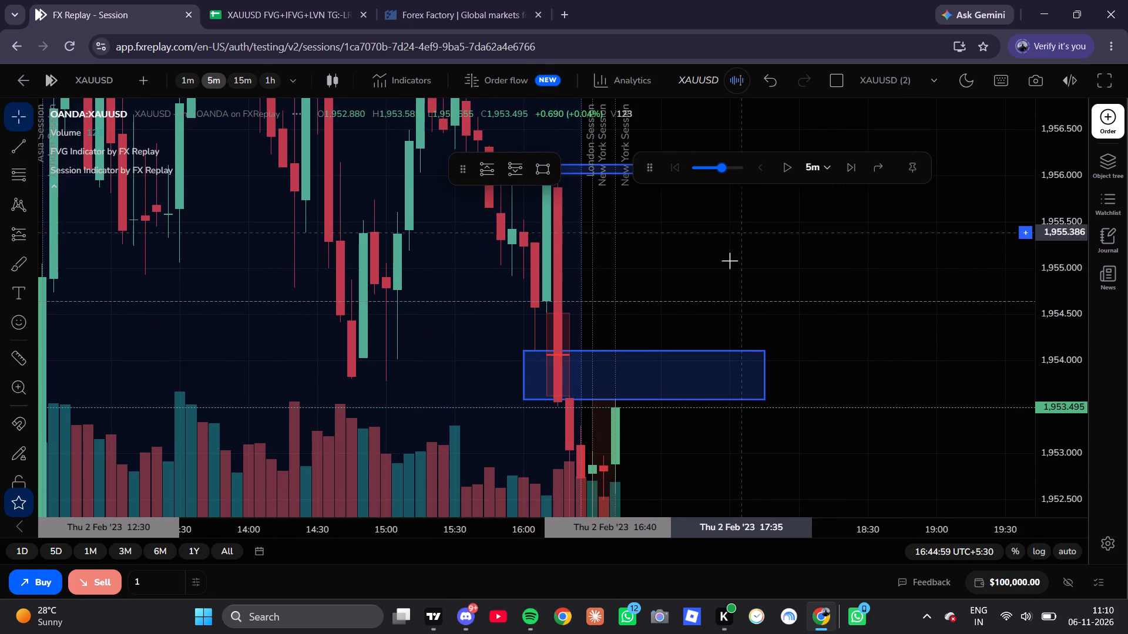
left_click_drag(835, 383, 827, 312)
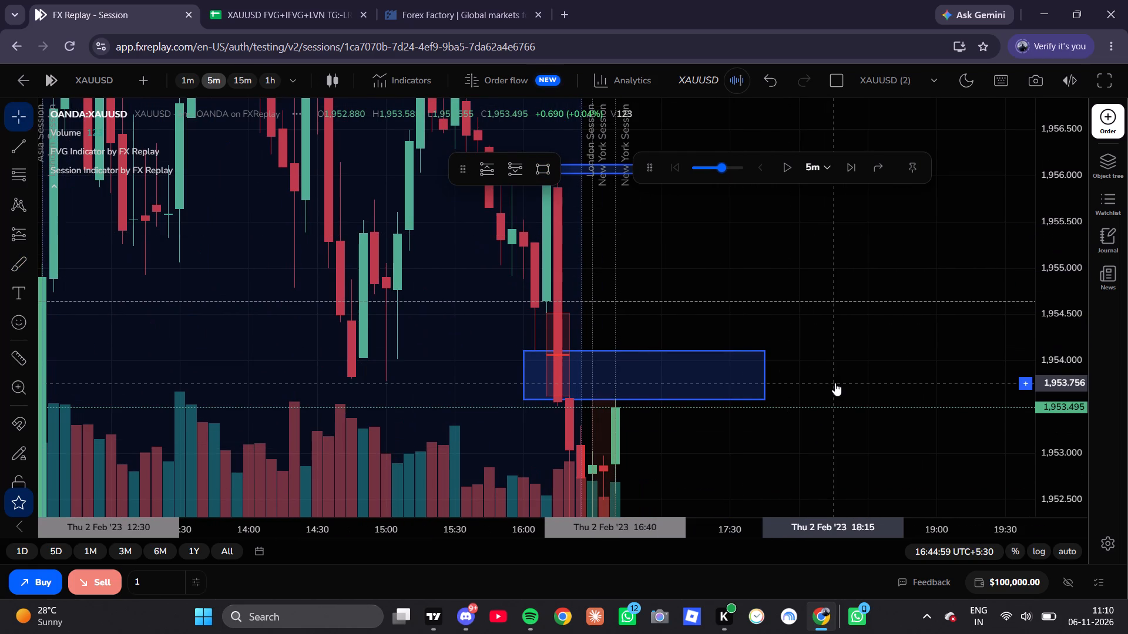
Switch the chart to the 1m timeframe and advance the replay candle by candle to 16:52 on 2 Feb.
left_click(191, 79)
scroll(433, 310, "down", 6)
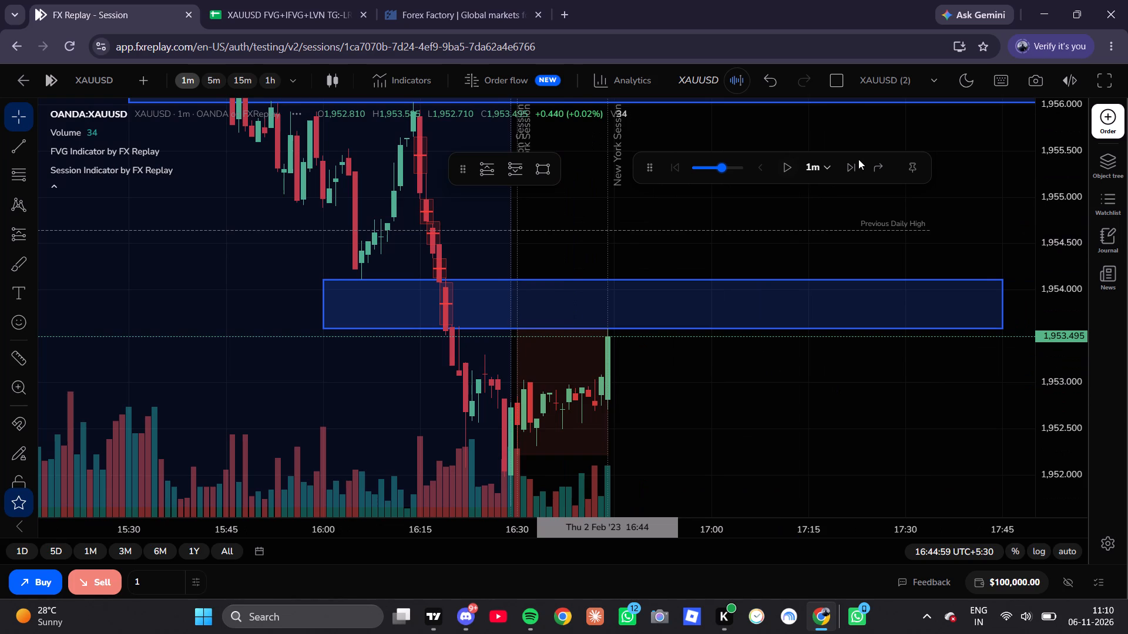
left_click(852, 165)
left_click_drag(850, 166, 846, 173)
left_click(846, 173)
left_click(846, 173)
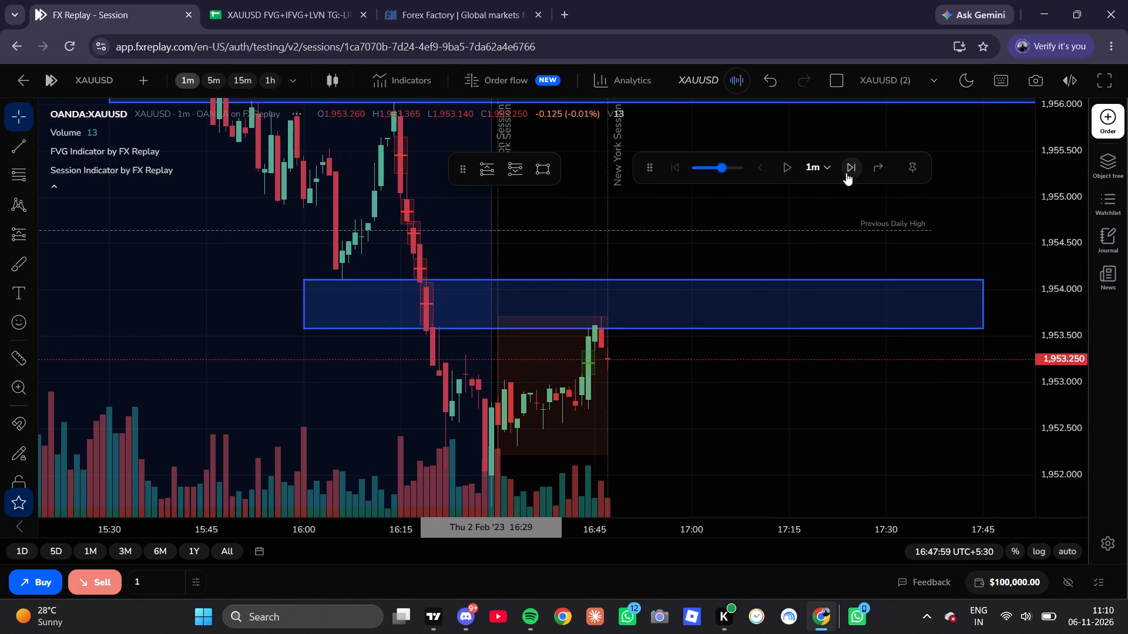
left_click(846, 173)
left_click(846, 173)
double_click(846, 173)
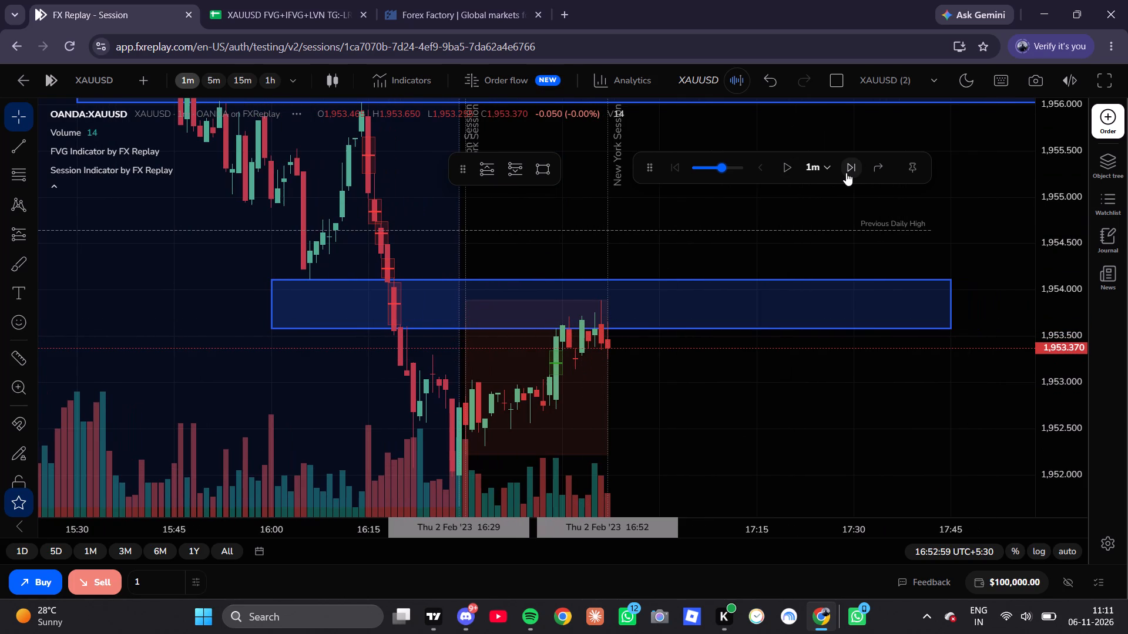
Advance the replay candle by candle to 16:55, following price through the lower zone.
scroll(715, 447, "down", 4)
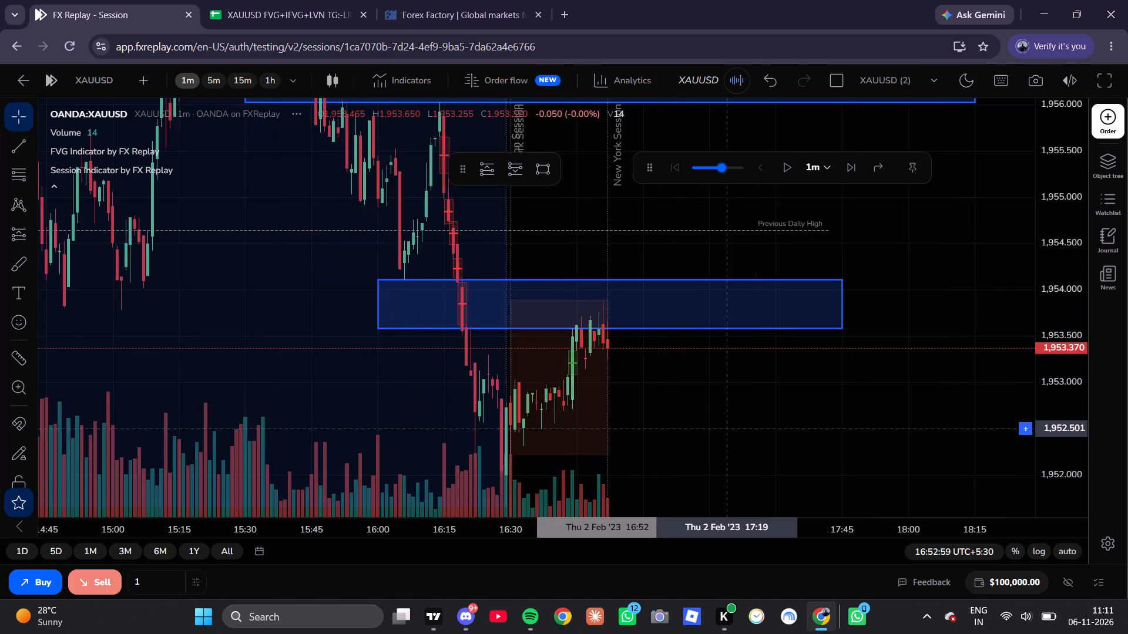
left_click_drag(753, 426, 832, 371)
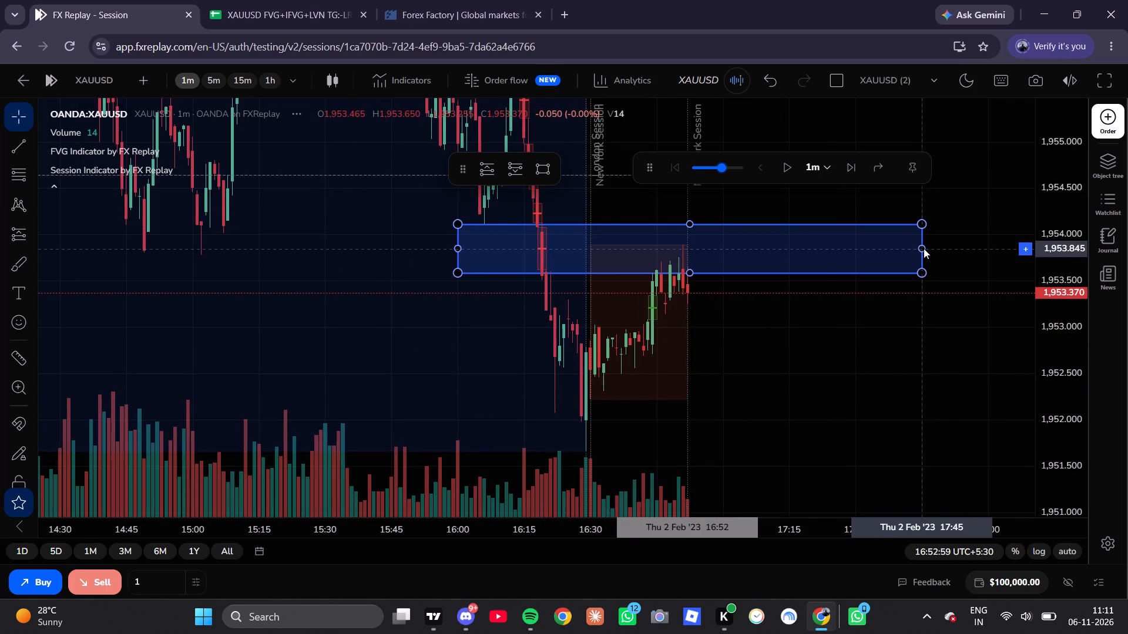
left_click_drag(848, 343, 1008, 305)
left_click(844, 163)
left_click(844, 163)
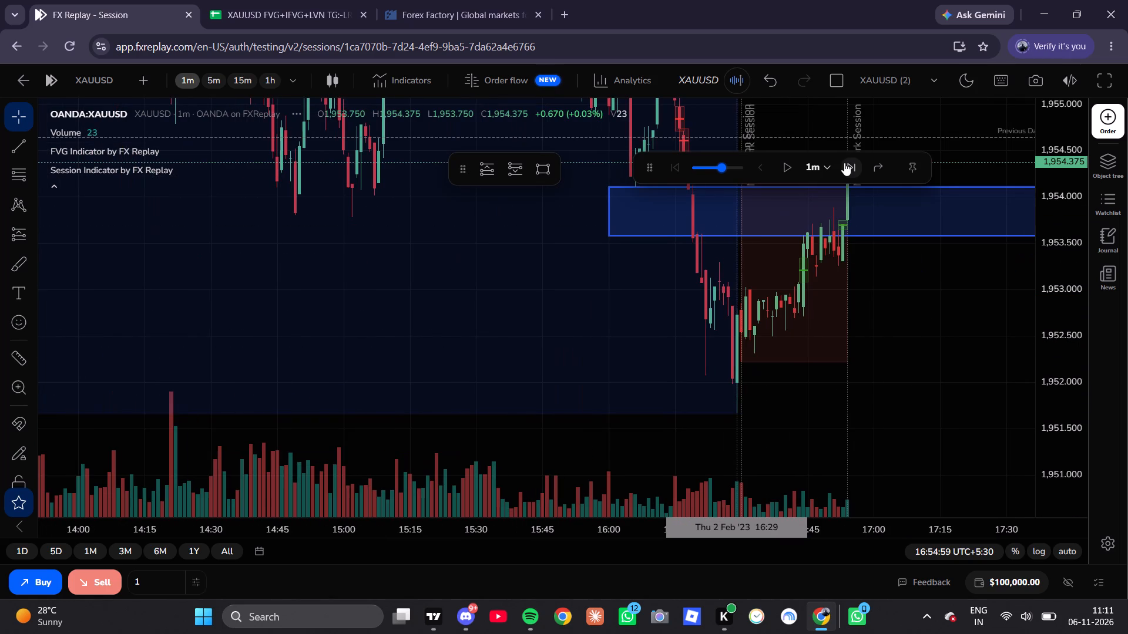
left_click(844, 163)
Advance the replay candle by candle to 17:07, following price up to the upper zone.
left_click_drag(854, 283, 819, 365)
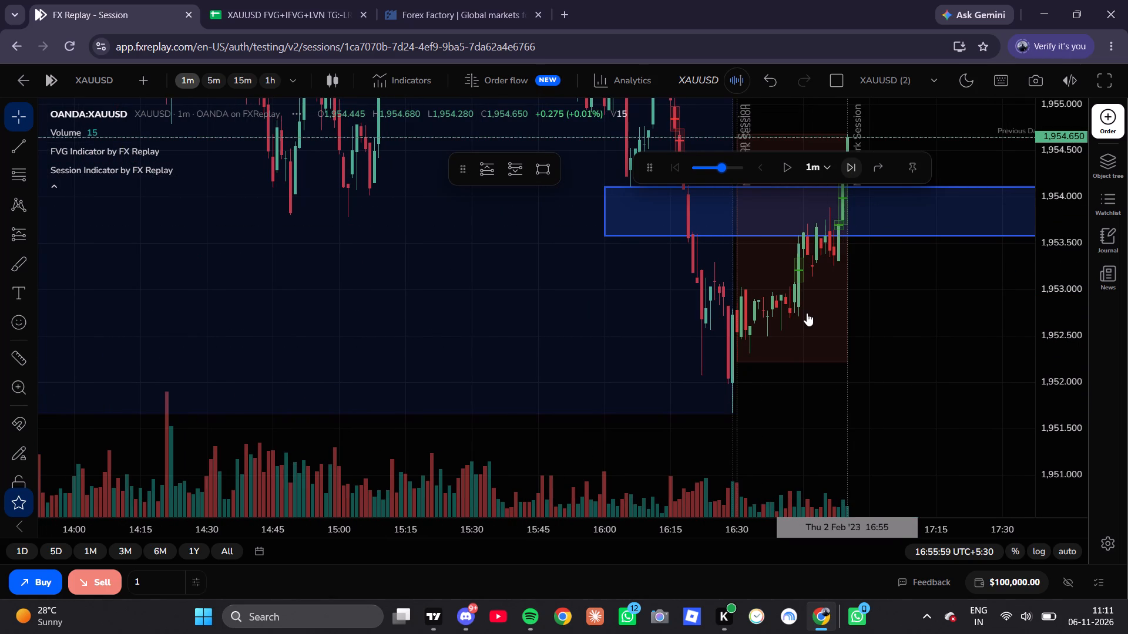
left_click_drag(868, 353, 793, 382)
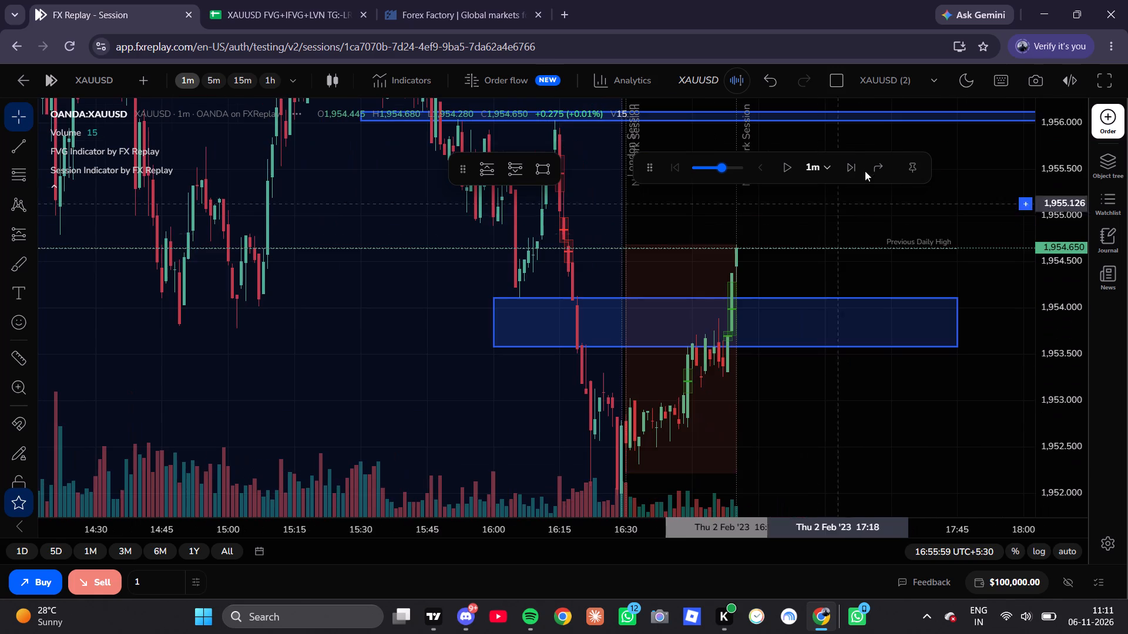
left_click(848, 170)
double_click(848, 170)
double_click(848, 170)
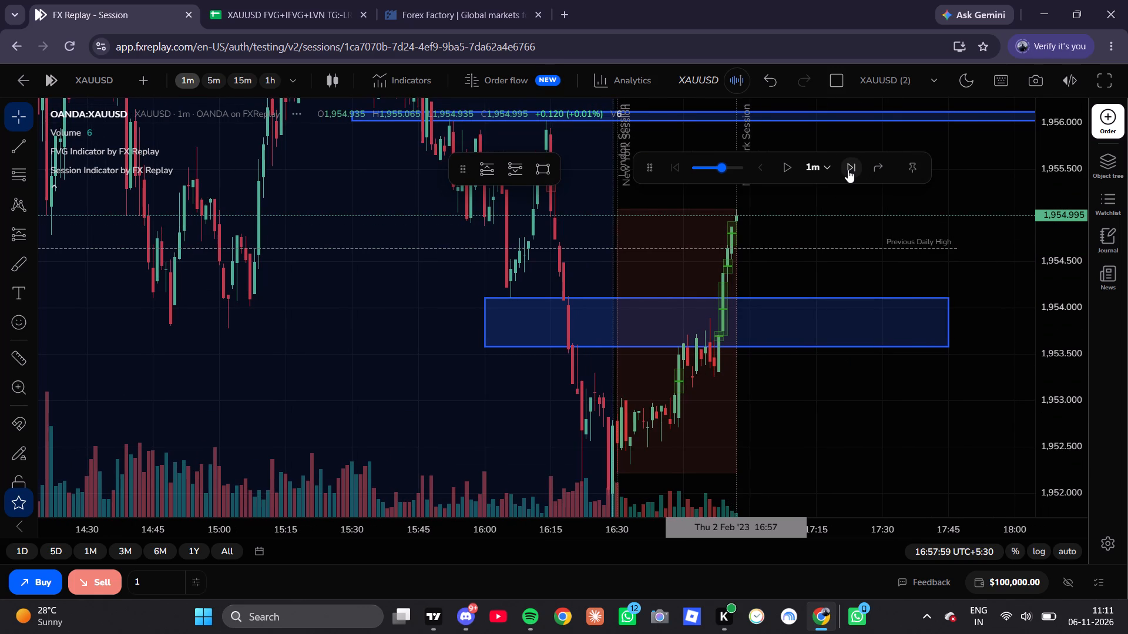
left_click(848, 170)
double_click(848, 170)
left_click(848, 170)
left_click(848, 170)
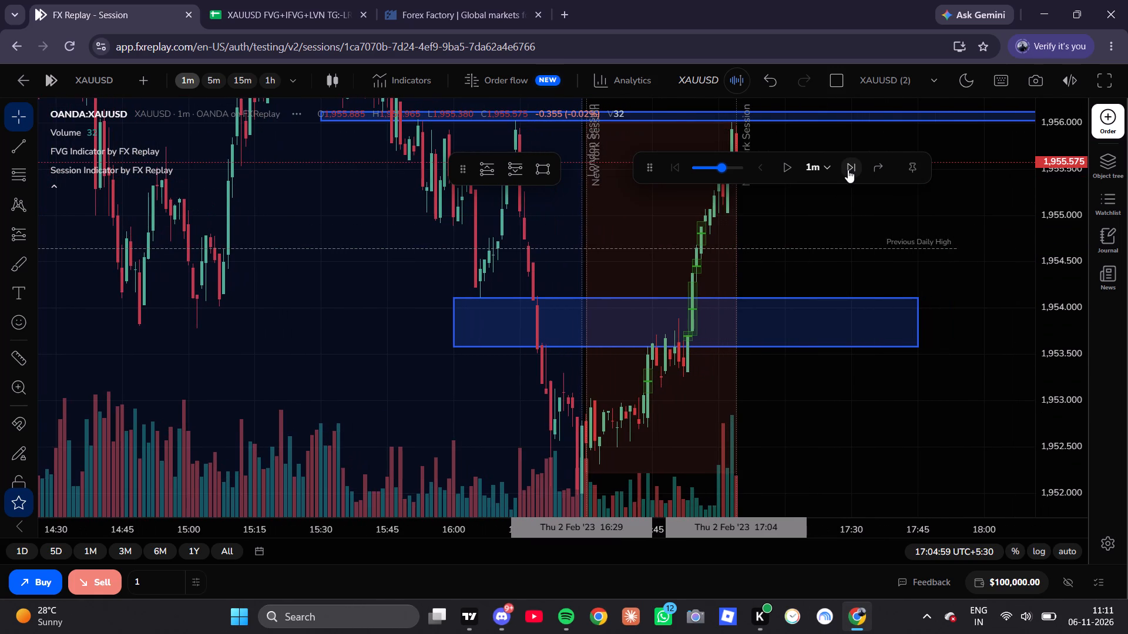
left_click(848, 170)
scroll(848, 170, "down", 1)
left_click(848, 170)
left_click_drag(822, 227, 848, 170)
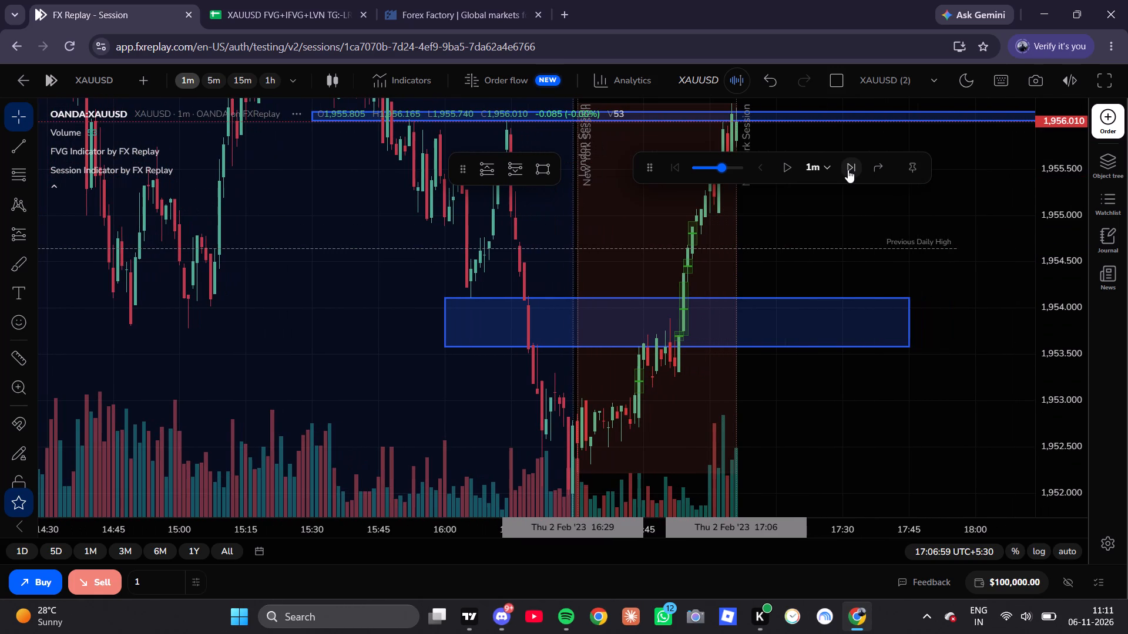
left_click_drag(848, 170, 808, 323)
Advance the replay on the 1m chart to 17:34 on 2 Feb.
left_click_drag(803, 285, 793, 296)
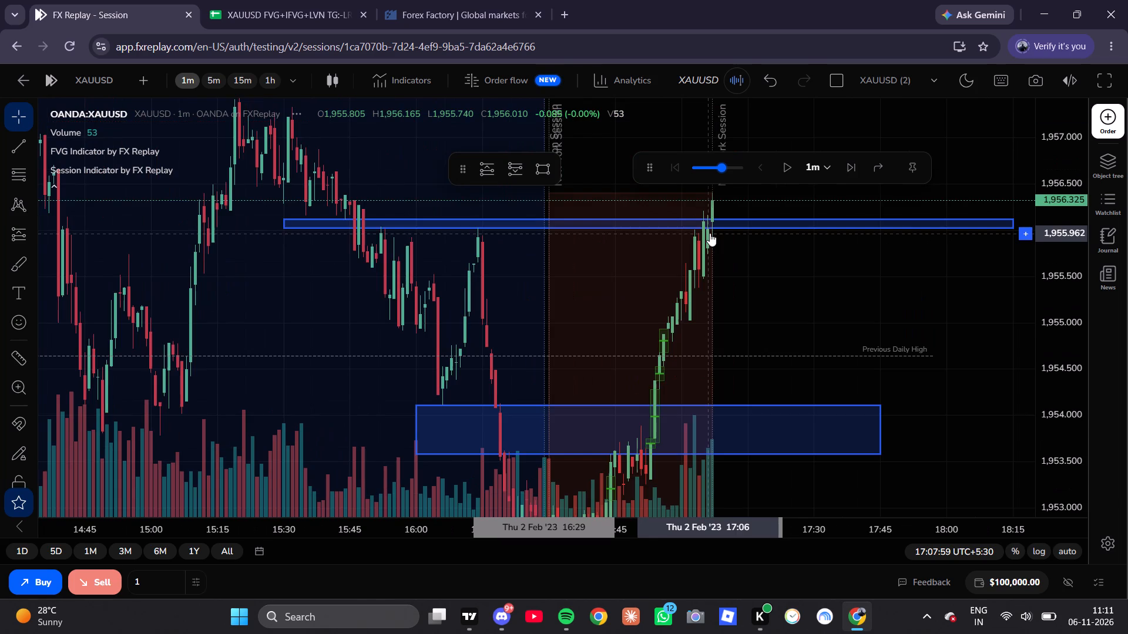
left_click(847, 174)
left_click(847, 174)
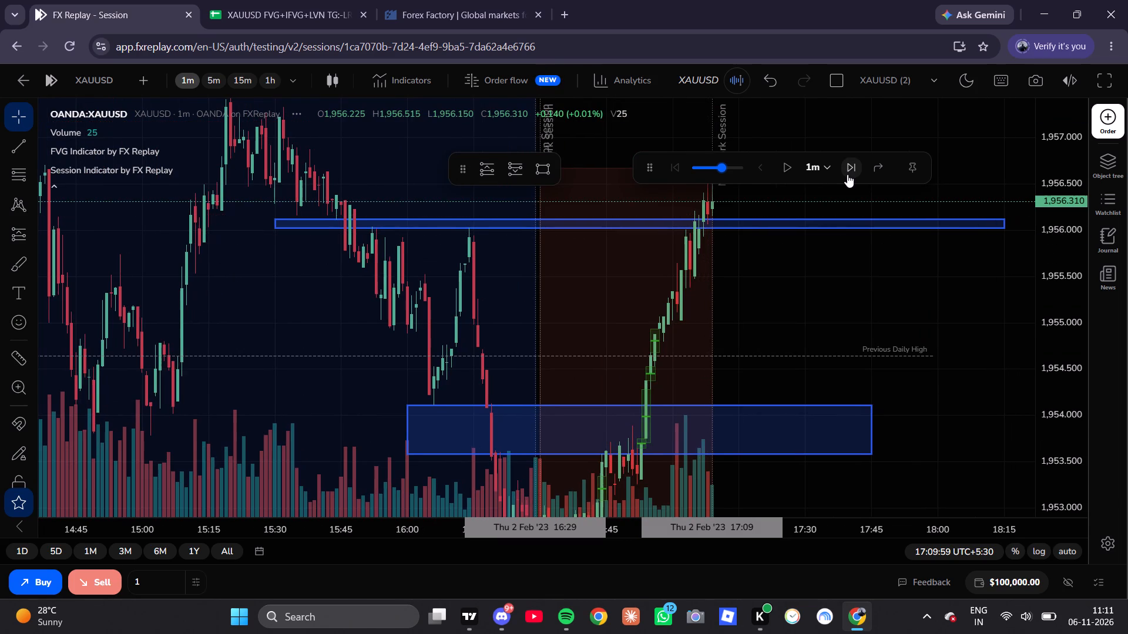
double_click(847, 174)
left_click(847, 174)
double_click(847, 174)
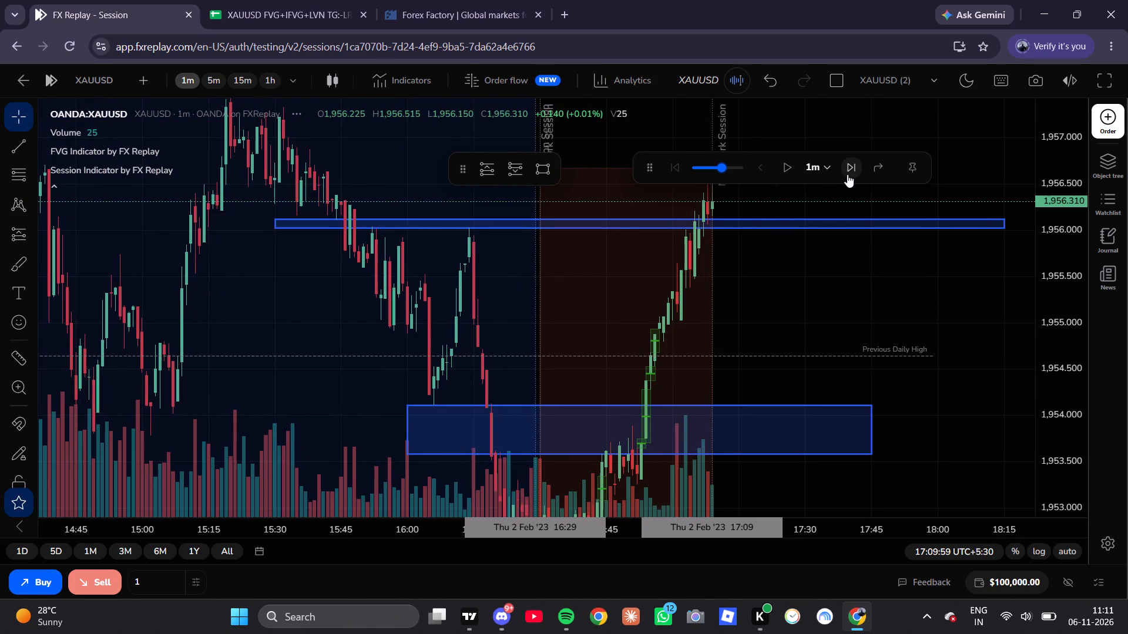
triple_click(847, 174)
triple_click(847, 174)
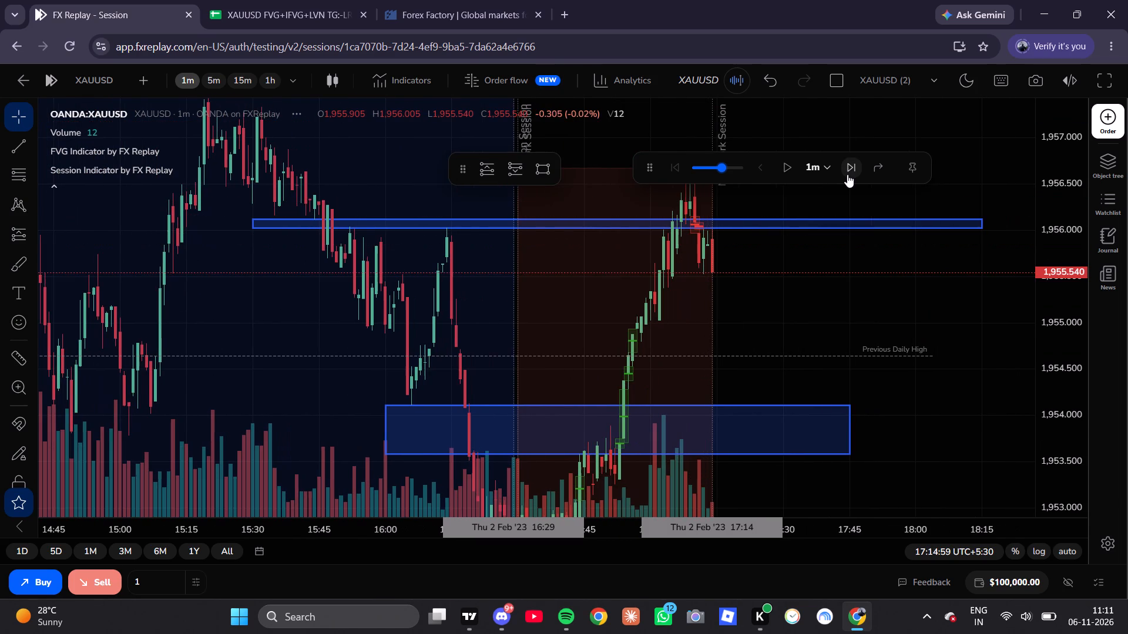
left_click(847, 174)
left_click_drag(847, 174, 845, 169)
triple_click(845, 169)
left_click(845, 169)
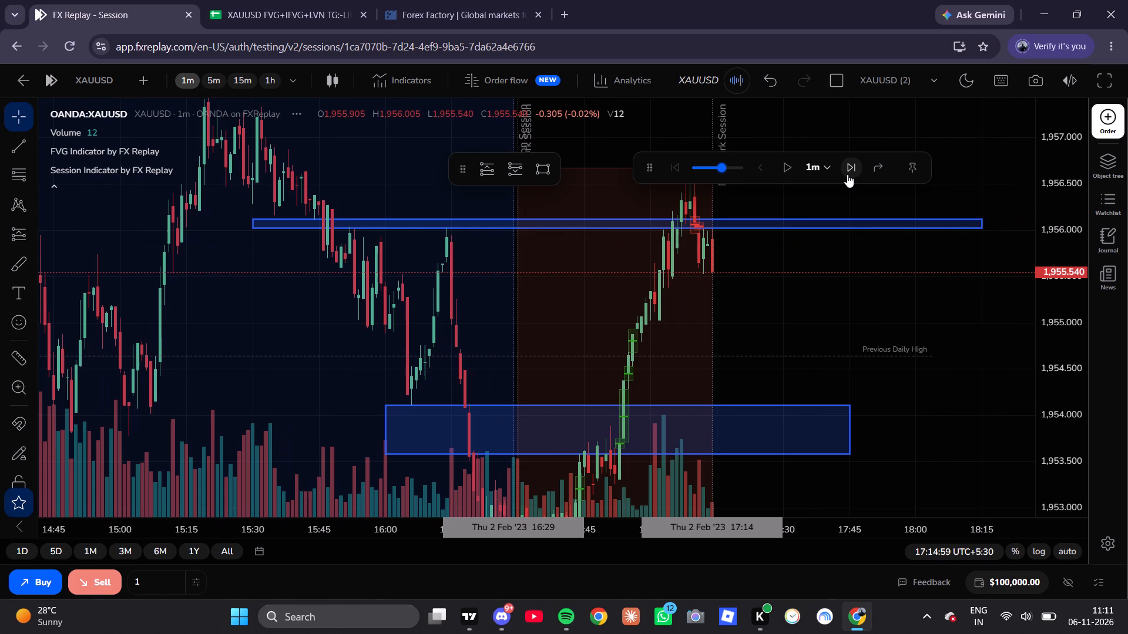
triple_click(845, 169)
triple_click(845, 169)
left_click(844, 169)
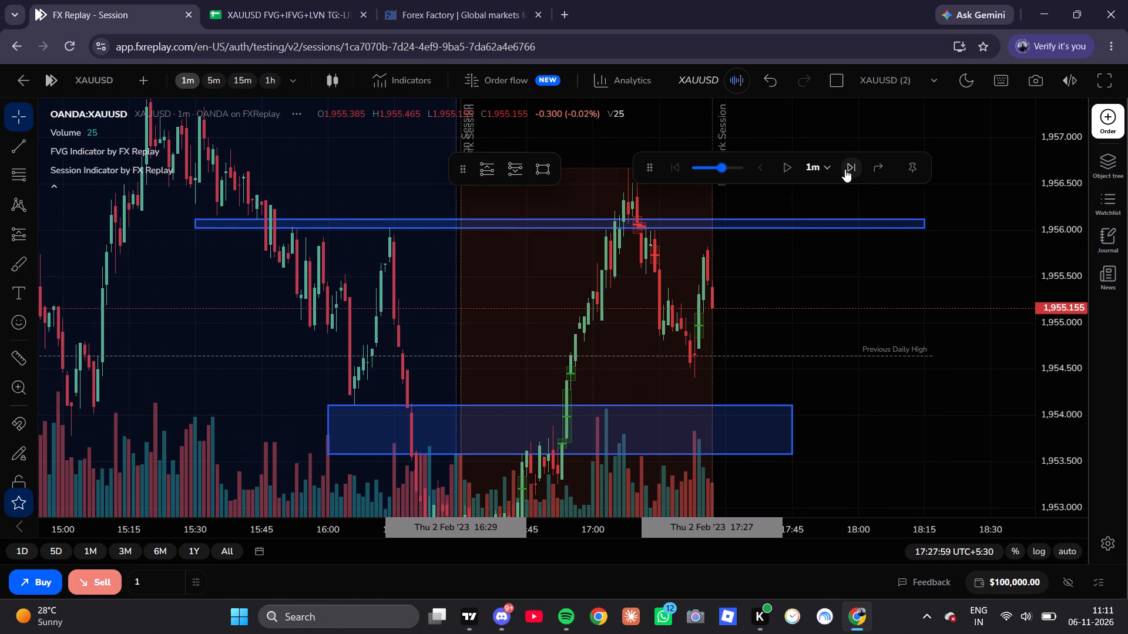
left_click(844, 168)
Advance the replay on the 1m chart to 17:44, following price around the lower zone.
scroll(725, 300, "up", 2)
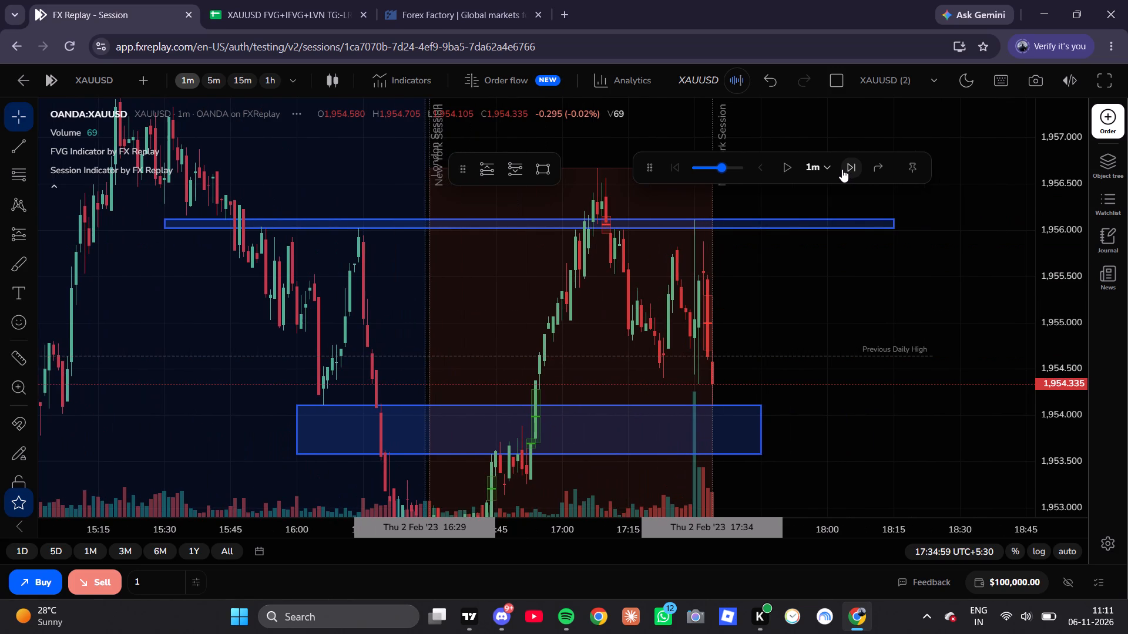
scroll(741, 296, "up", 2)
left_click_drag(743, 296, 726, 243)
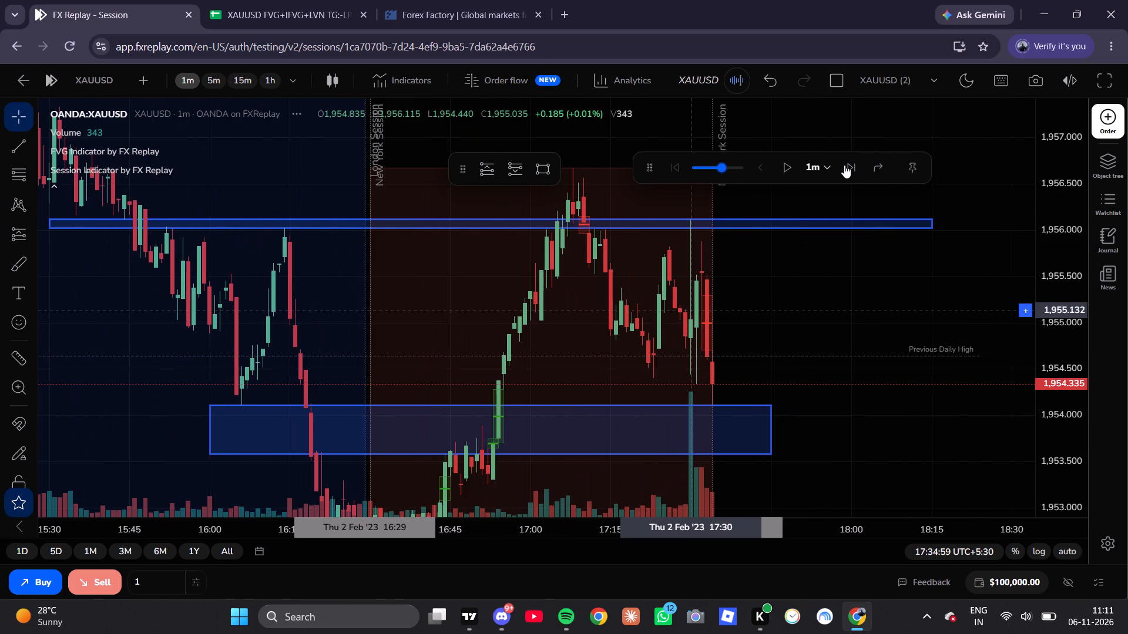
triple_click(844, 164)
triple_click(844, 165)
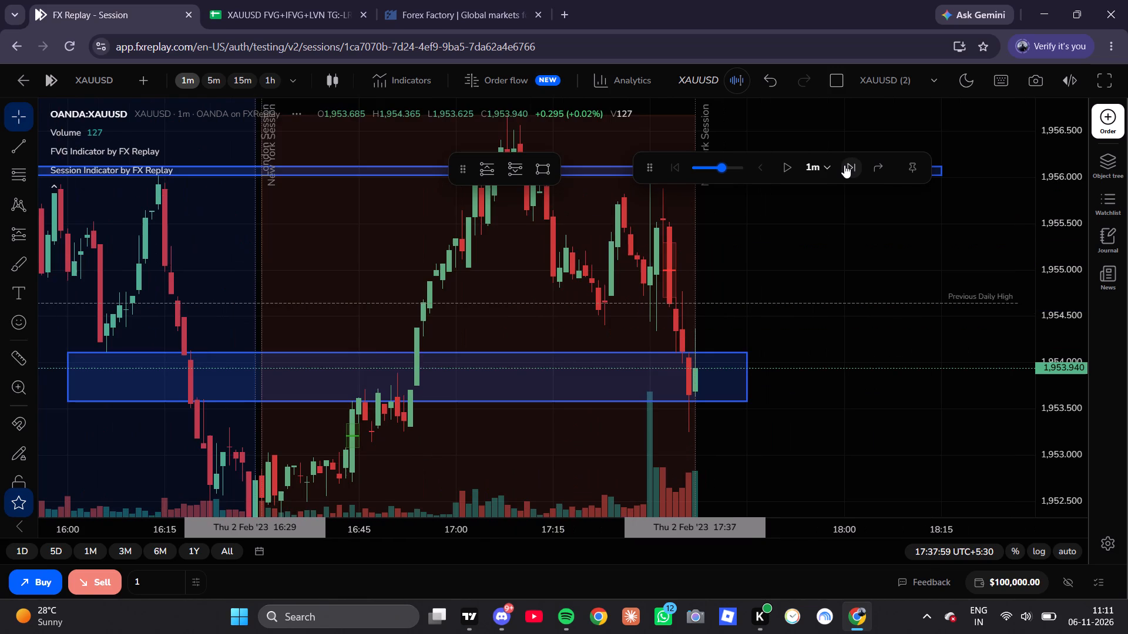
triple_click(844, 165)
left_click(844, 165)
Examine the 1m price action around the upper and lower zones up to 17:44 on 2 Feb.
left_click_drag(814, 283, 822, 337)
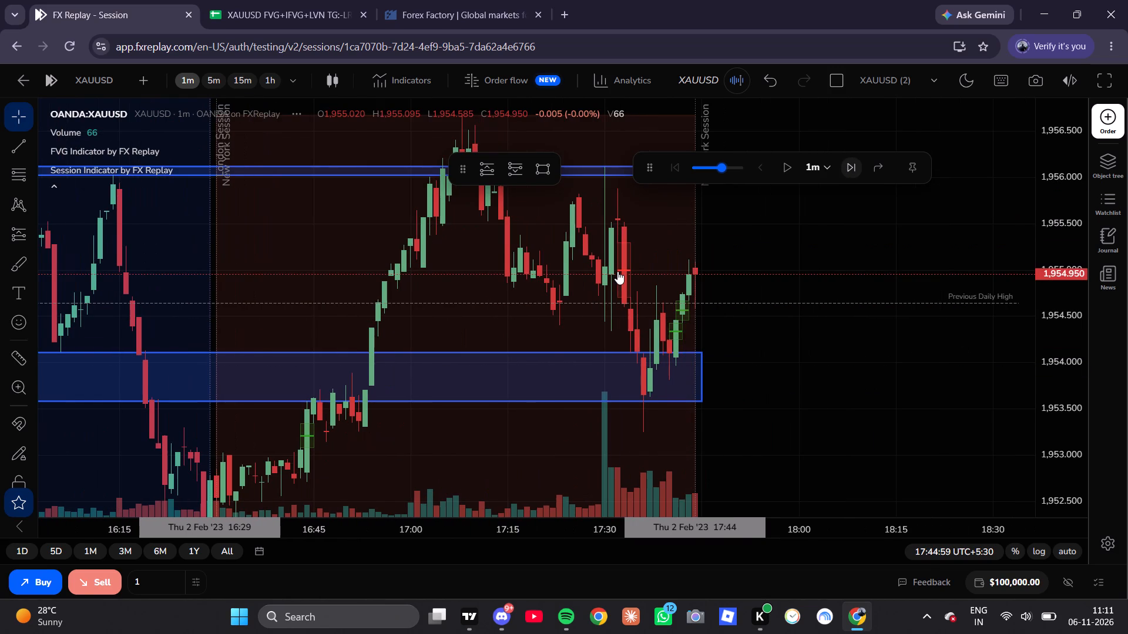
left_click_drag(492, 246, 521, 276)
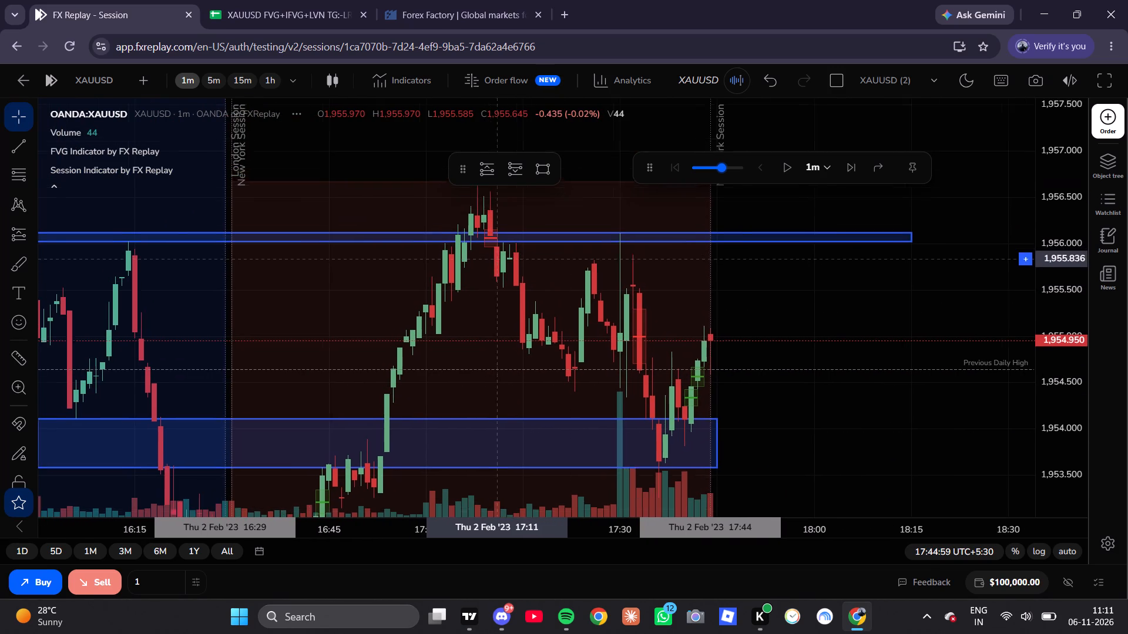
left_click_drag(521, 276, 548, 303)
scroll(1058, 273, "up", 6)
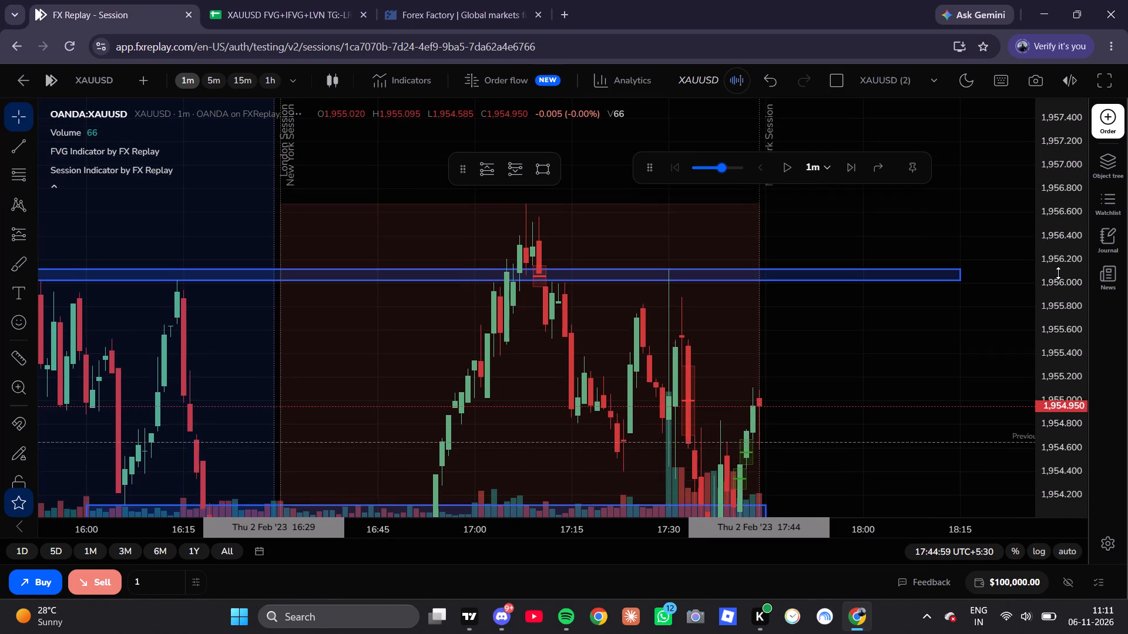
scroll(1058, 273, "up", 2)
scroll(1058, 273, "down", 3)
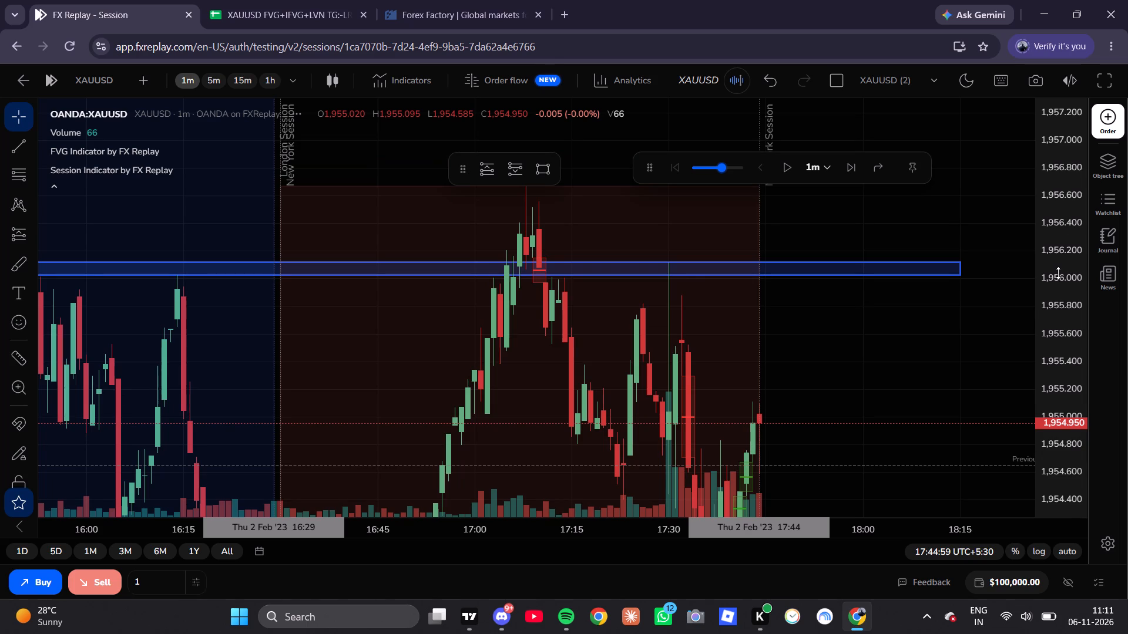
scroll(965, 298, "down", 3)
left_click_drag(783, 377, 734, 205)
left_click_drag(734, 205, 620, 350)
Advance the replay on the 1m chart to 17:57, following price around the lower zone.
left_click(841, 162)
triple_click(847, 165)
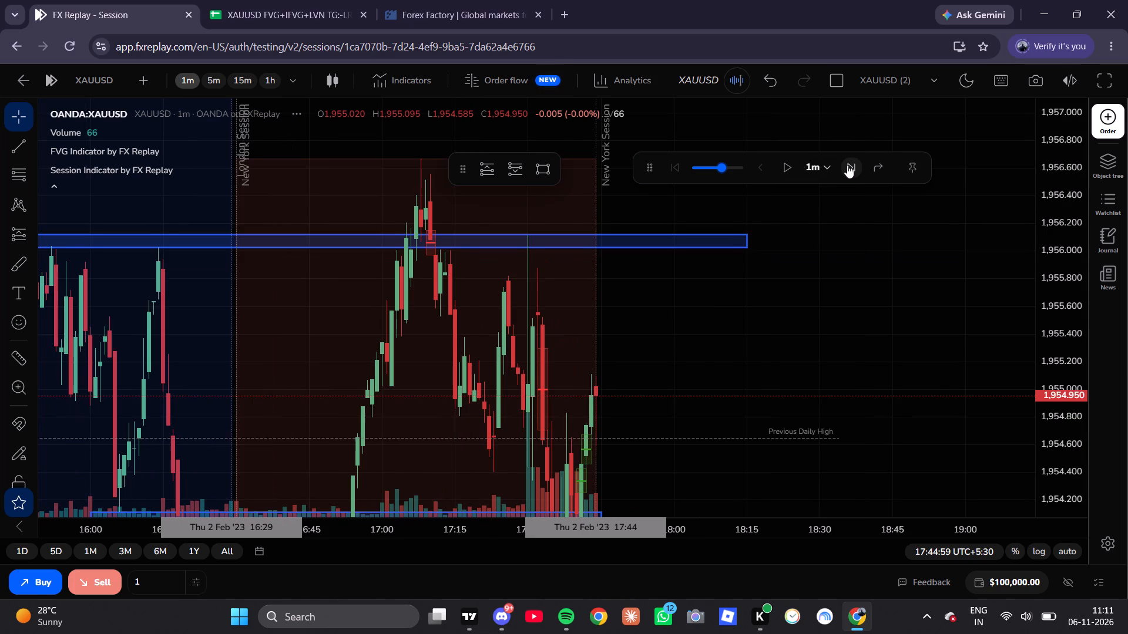
left_click(847, 165)
left_click_drag(734, 387, 746, 179)
scroll(724, 228, "down", 7)
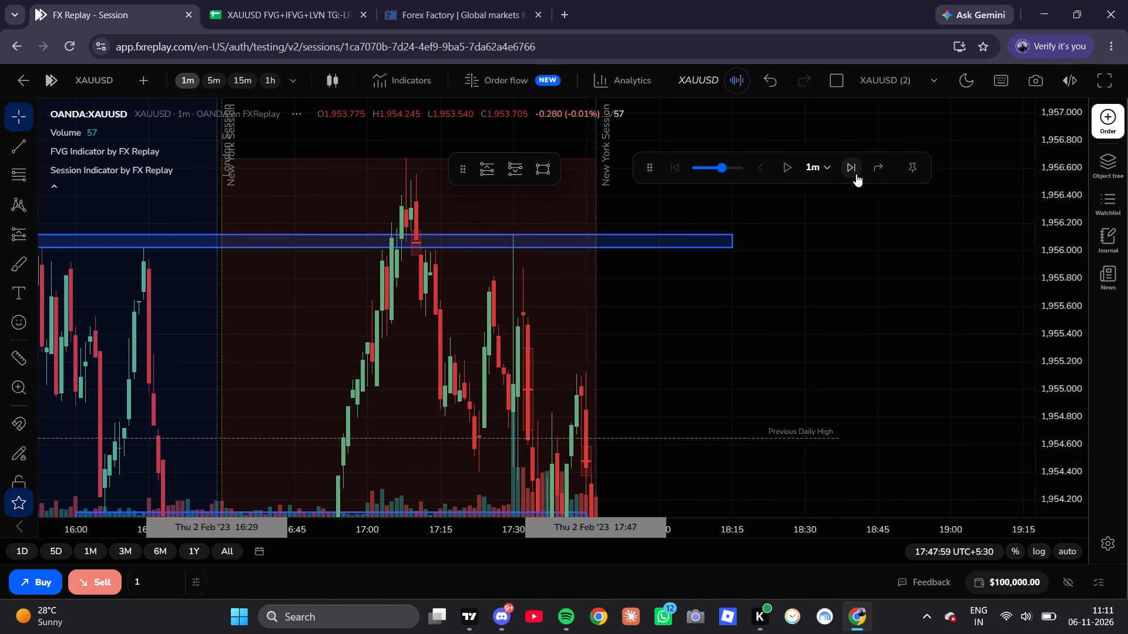
triple_click(856, 174)
triple_click(856, 174)
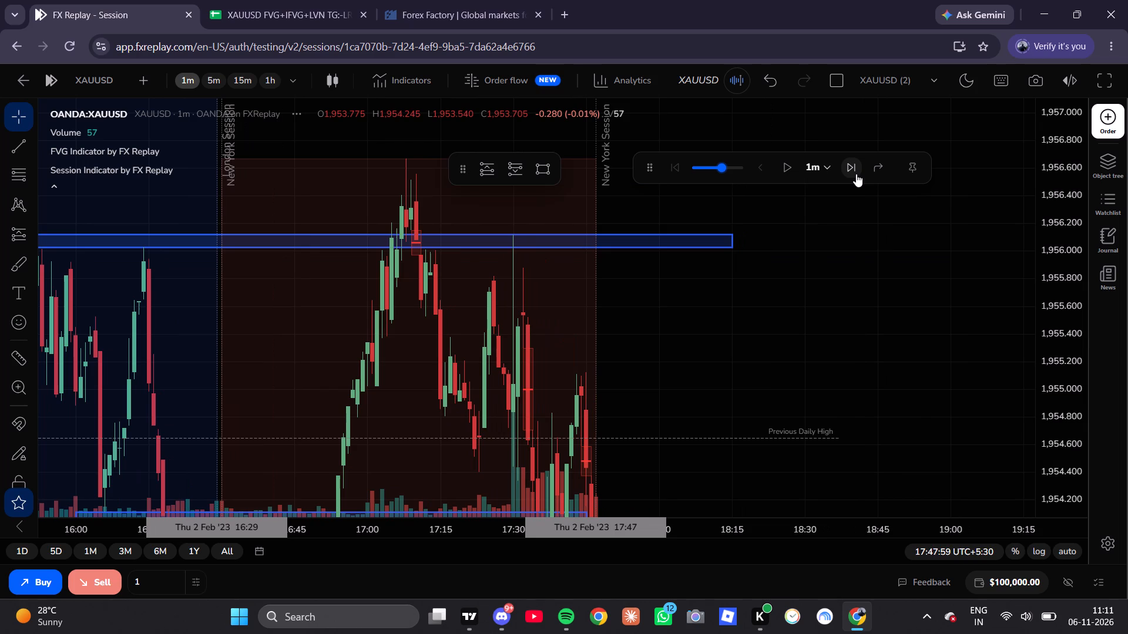
triple_click(856, 174)
triple_click(856, 174)
triple_click(856, 174)
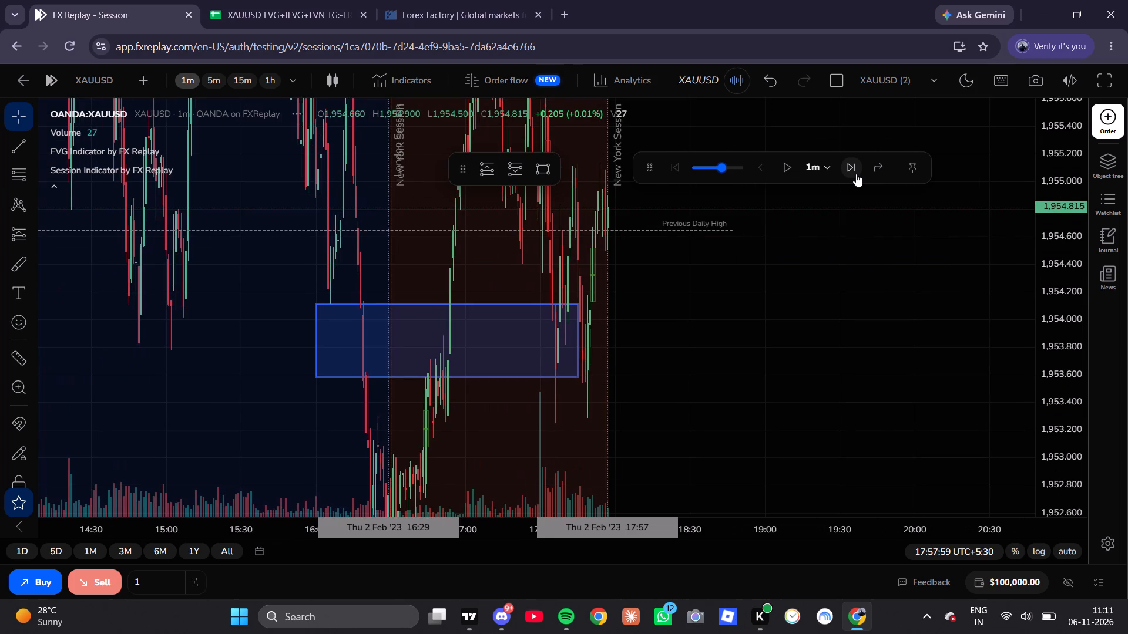
Advance the replay candle by candle on the 1m chart to 18:25 on 2 Feb.
triple_click(856, 174)
triple_click(856, 174)
triple_click(856, 174)
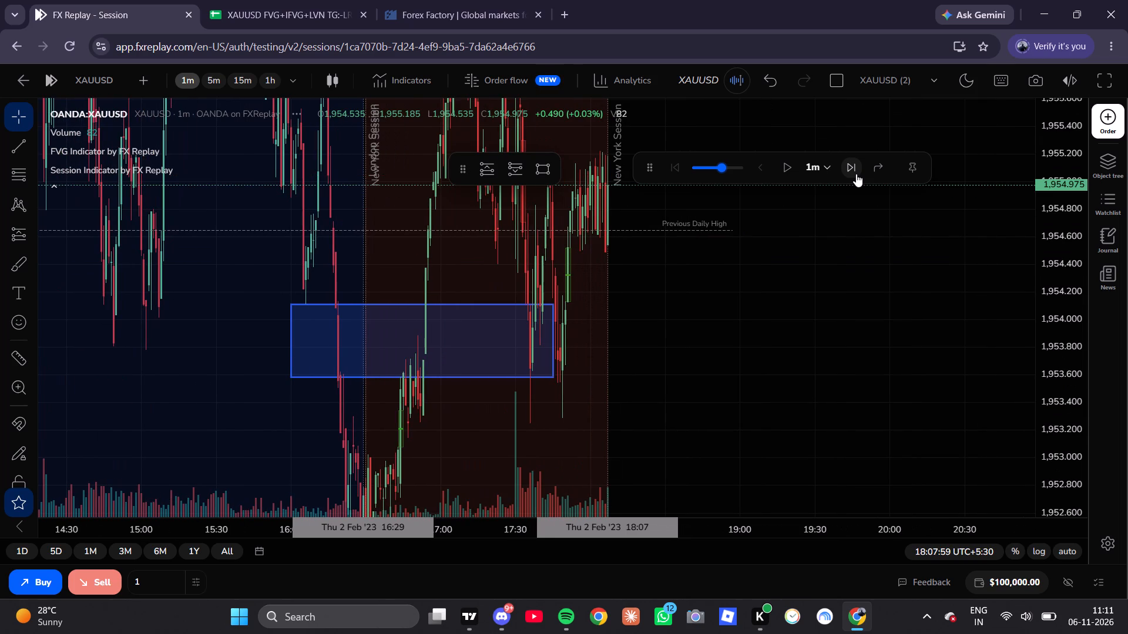
triple_click(856, 174)
triple_click(856, 174)
triple_click(856, 174)
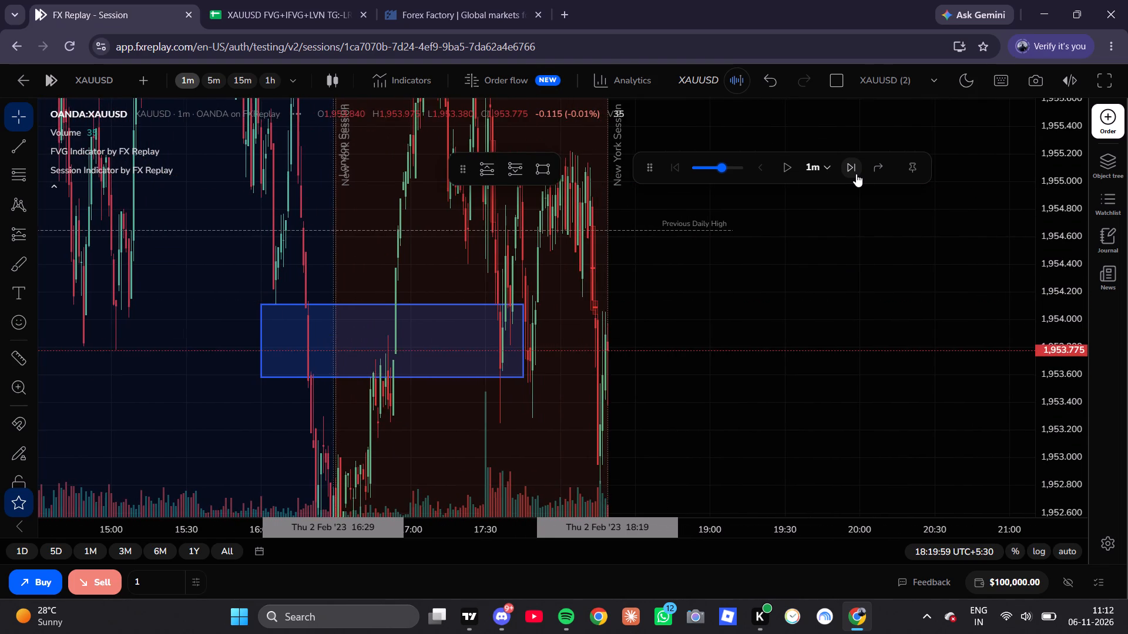
triple_click(856, 174)
left_click(856, 174)
Play the 1m replay automatically and pause it at 19:15 on 2 Feb.
scroll(959, 264, "down", 8)
scroll(1066, 346, "down", 2)
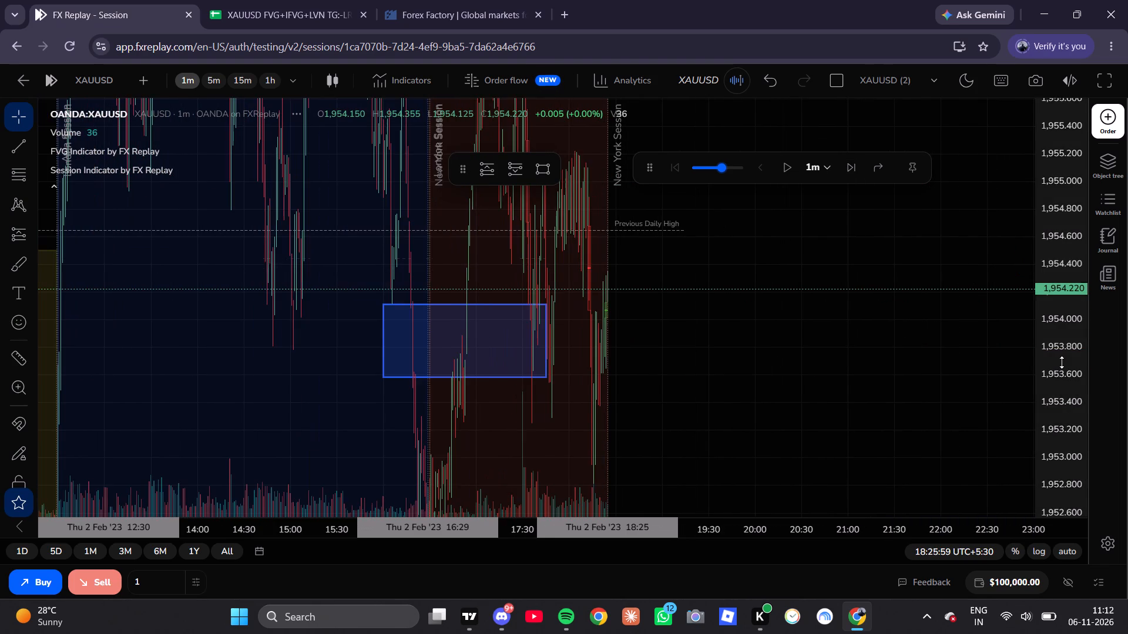
scroll(1062, 362, "down", 16)
left_click_drag(757, 306, 783, 374)
left_click(793, 170)
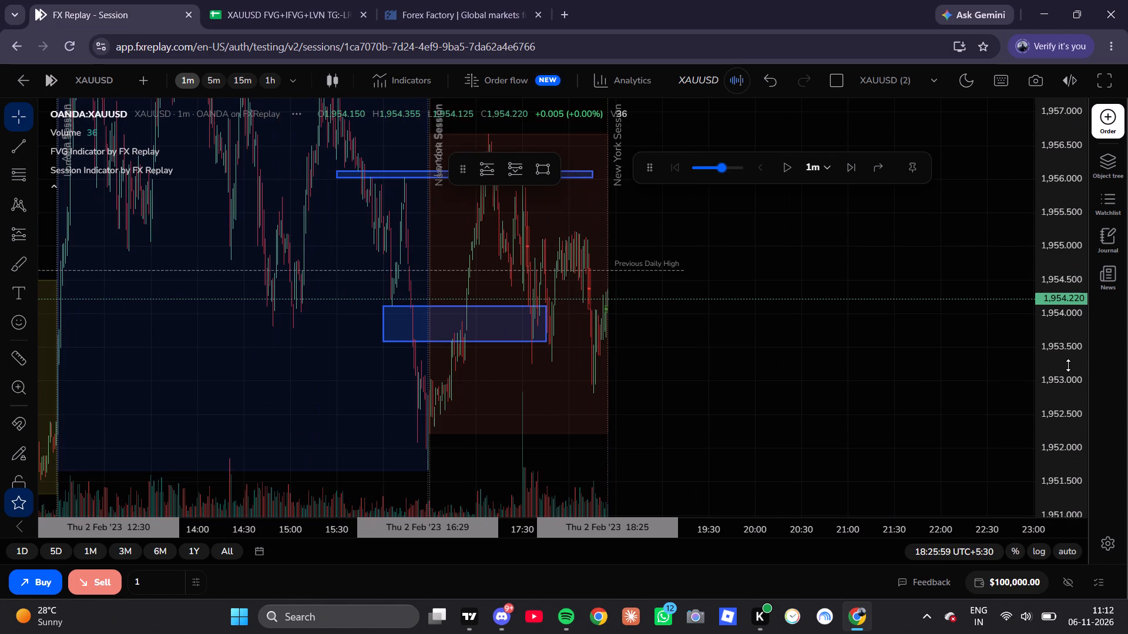
left_click(790, 169)
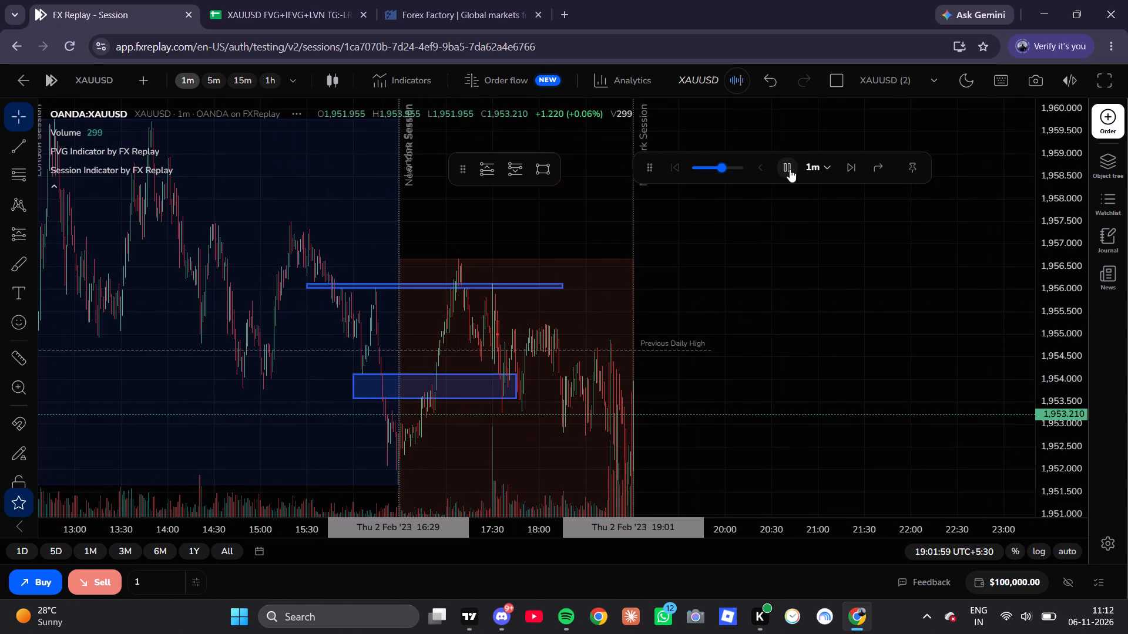
left_click(790, 169)
left_click(790, 169)
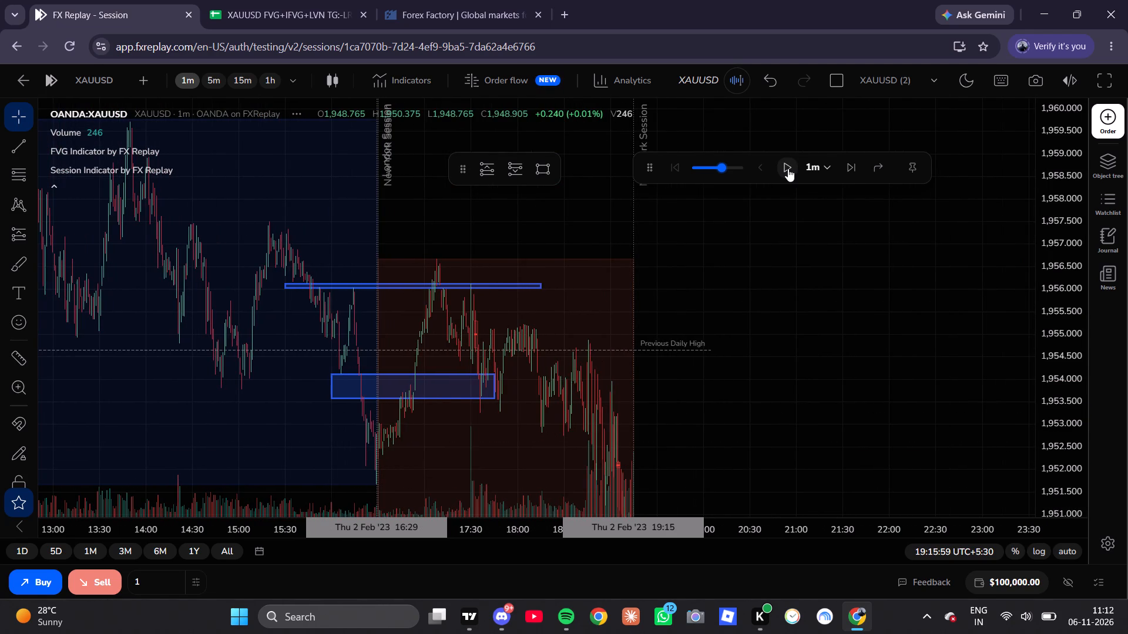
Review the 2 Feb price action across the Asia, London and New York sessions on the 1m chart.
left_click_drag(677, 368, 647, 184)
scroll(627, 225, "down", 8)
scroll(1119, 378, "down", 8)
scroll(1095, 352, "down", 18)
scroll(1069, 355, "down", 7)
left_click_drag(548, 360, 548, 359)
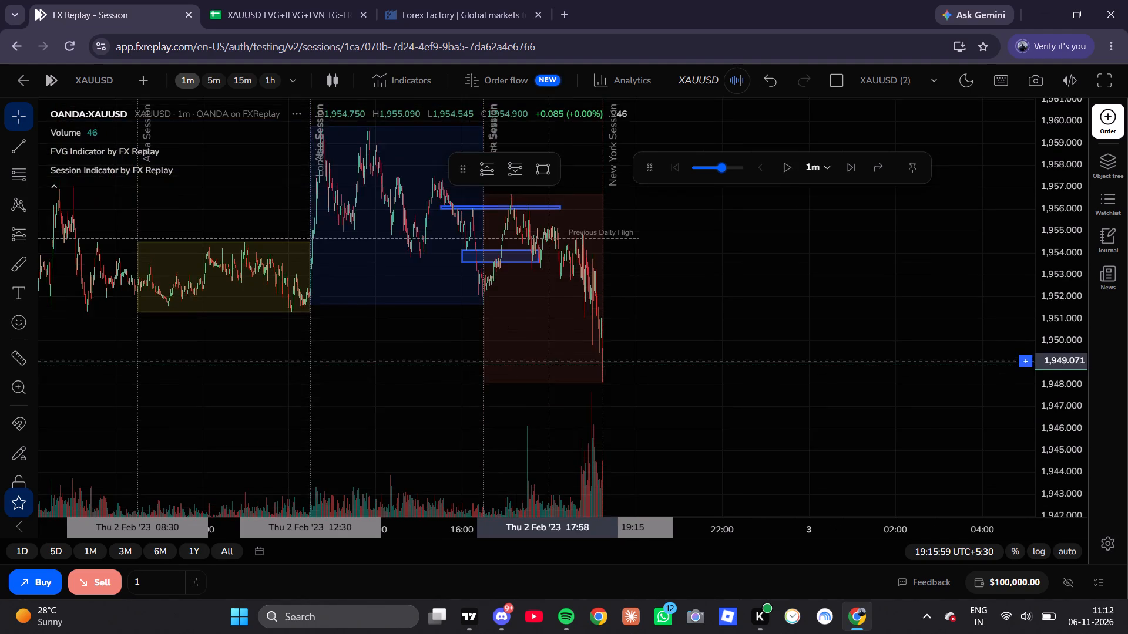
left_click_drag(548, 359, 919, 382)
scroll(757, 311, "up", 6)
scroll(744, 359, "up", 4)
left_click_drag(801, 390, 692, 416)
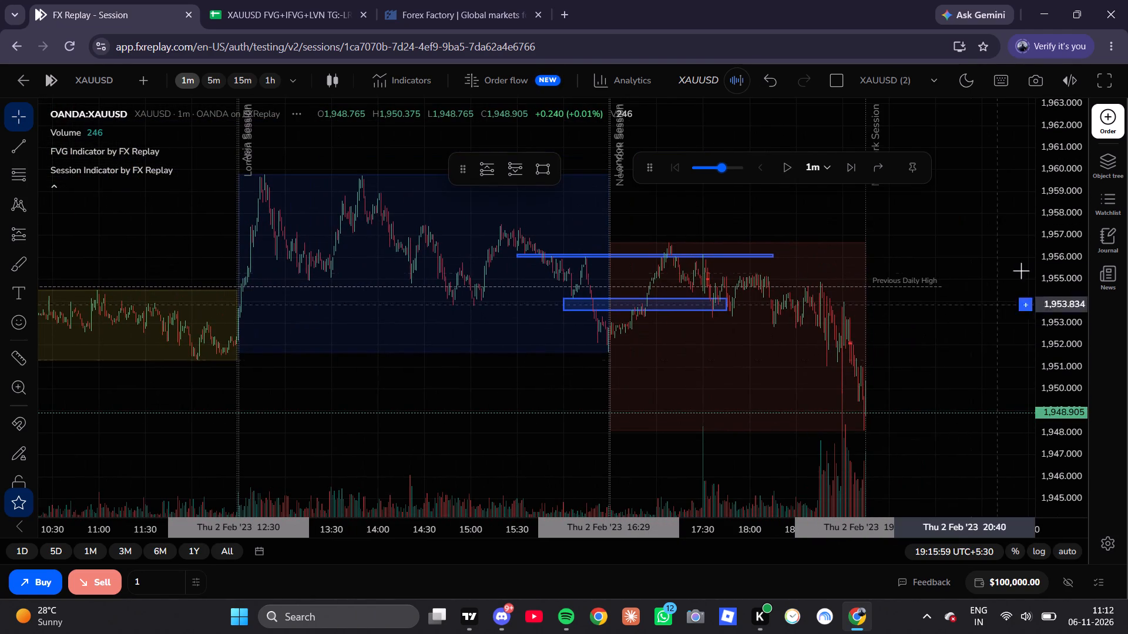
Examine the 1m candles at the upper zone near 1,956, around the 17:07 test, for an entry setup.
scroll(1063, 285, "up", 14)
left_click_drag(899, 248, 962, 416)
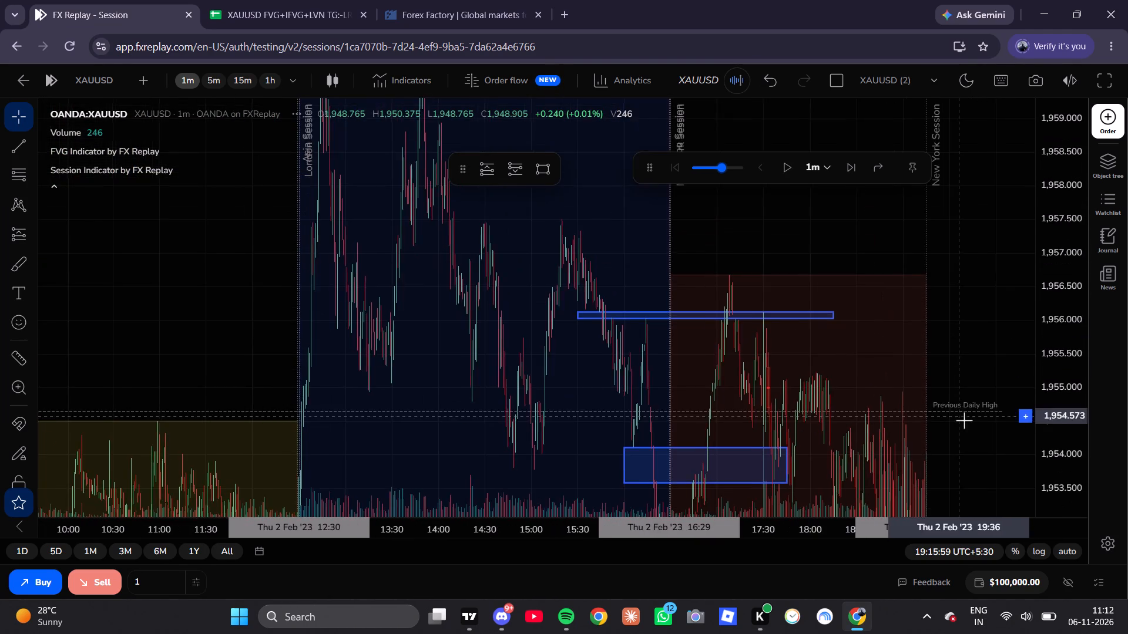
scroll(538, 321, "up", 10)
left_click_drag(576, 363, 892, 363)
scroll(704, 308, "up", 5)
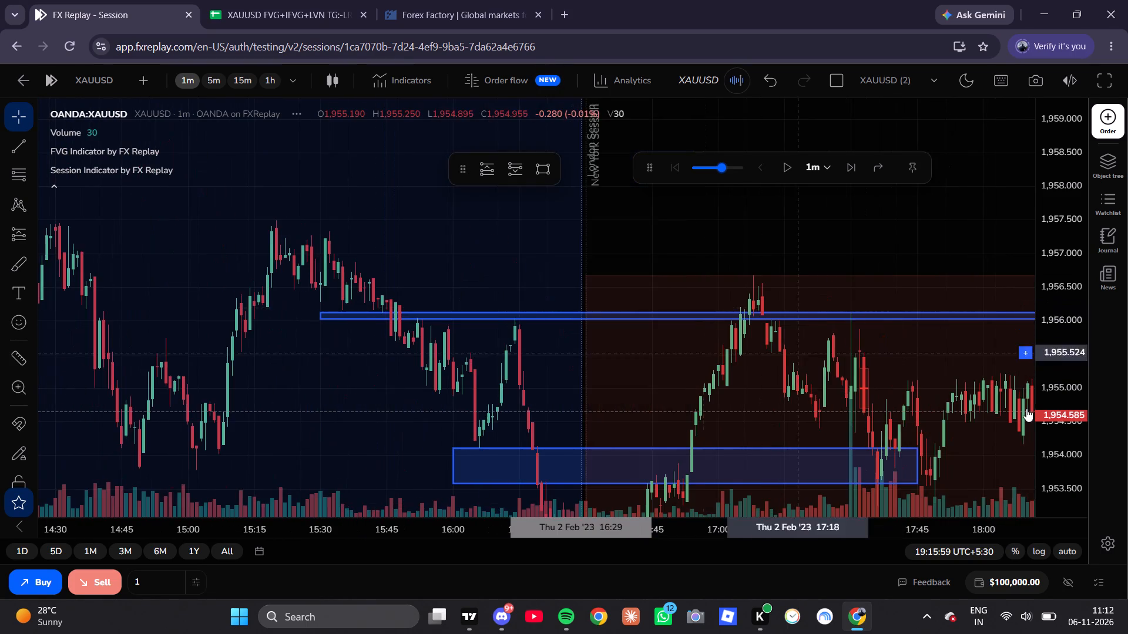
scroll(1110, 328, "up", 14)
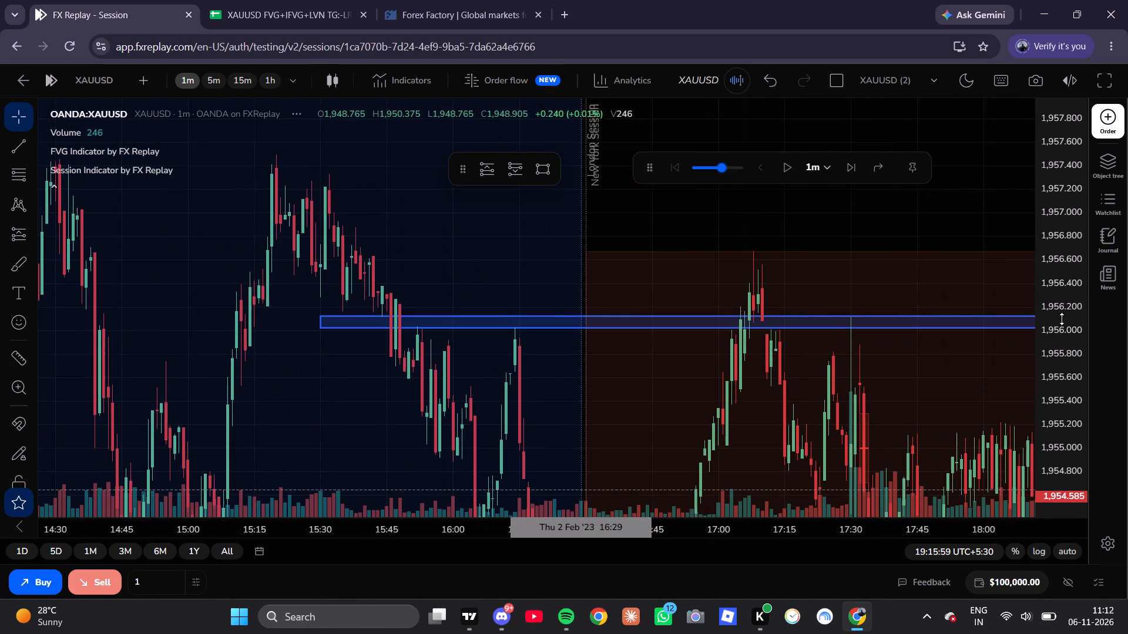
scroll(627, 294, "up", 3)
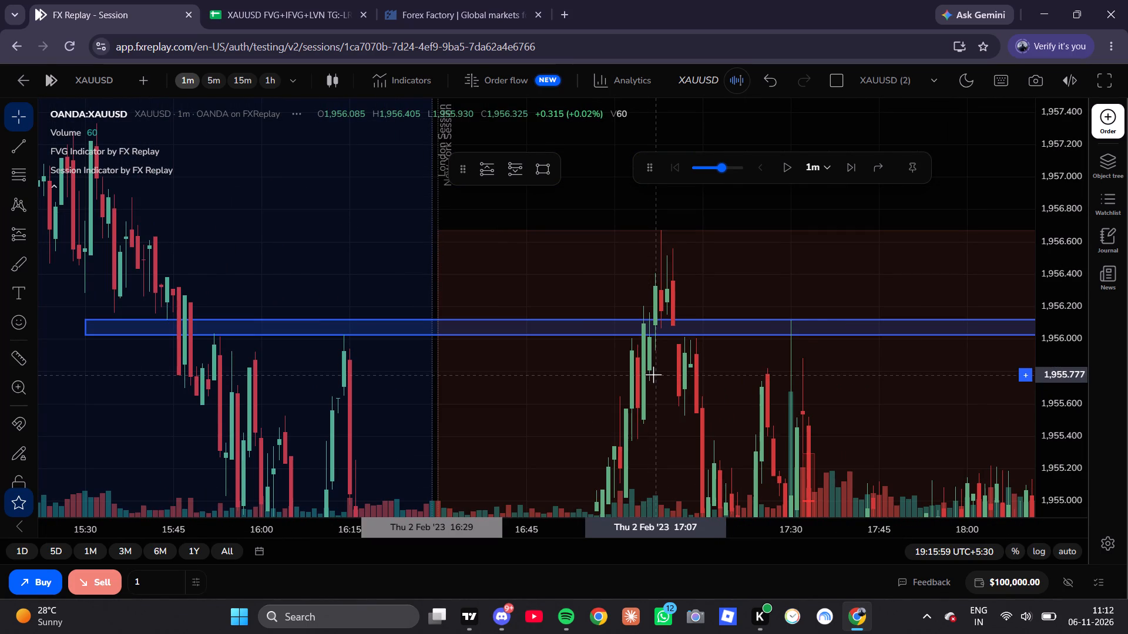
scroll(599, 356, "up", 2)
scroll(324, 271, "down", 5)
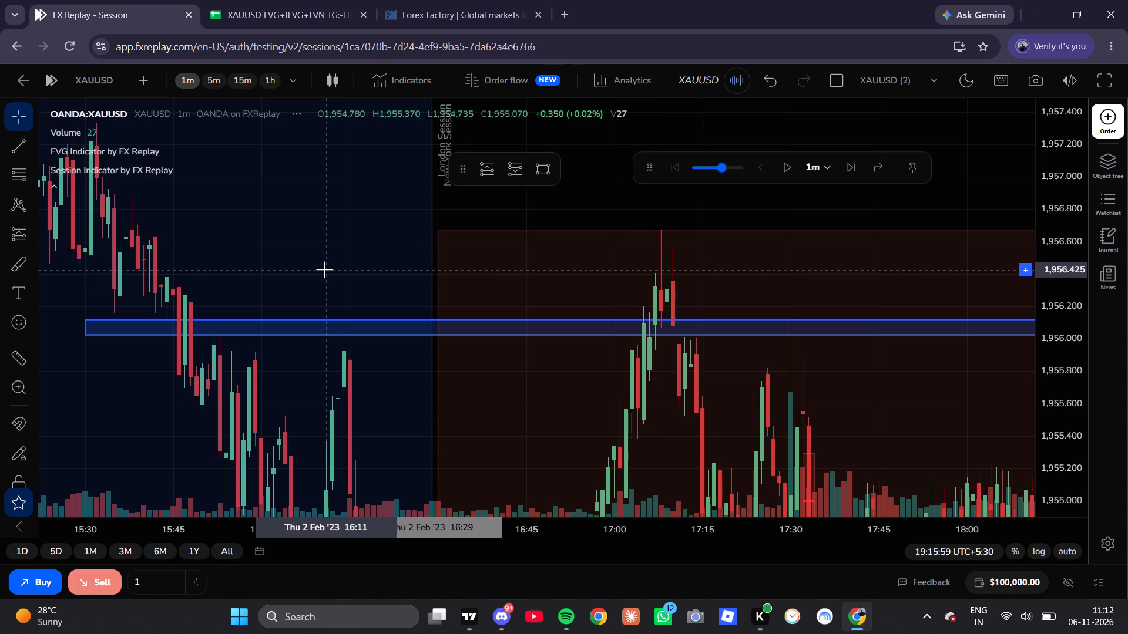
Switch the chart to 5m and examine how price reacts at the upper and lower zones.
left_click(217, 84)
scroll(667, 312, "up", 3)
left_click_drag(746, 322, 257, 385)
scroll(1057, 423, "down", 7)
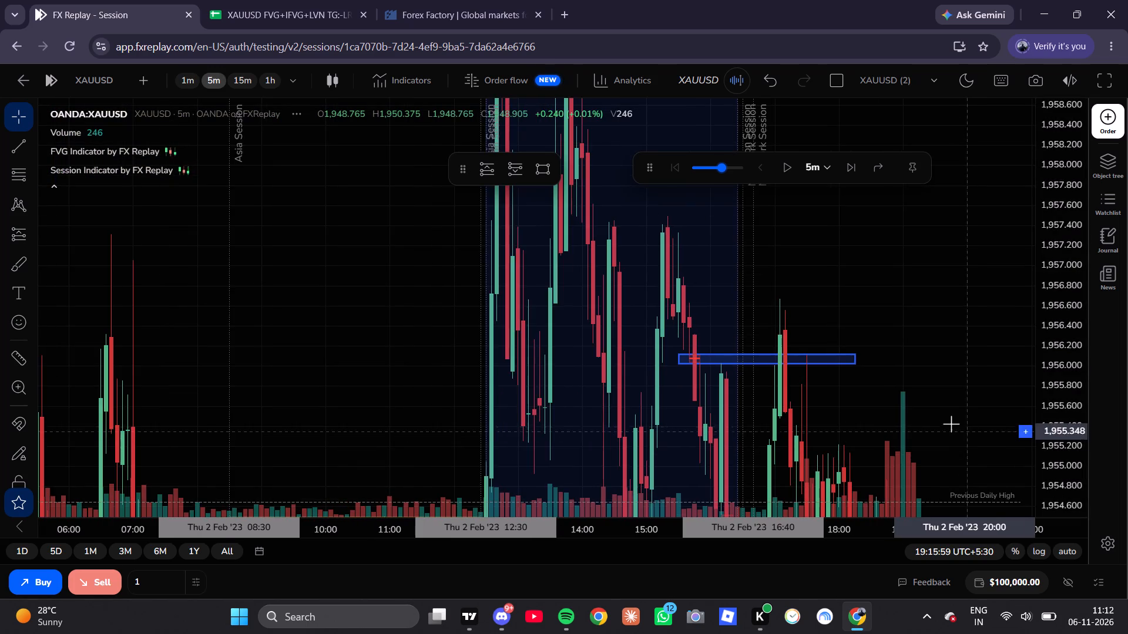
left_click_drag(947, 400, 950, 299)
scroll(674, 295, "down", 2)
left_click_drag(840, 343, 813, 218)
scroll(740, 350, "up", 2)
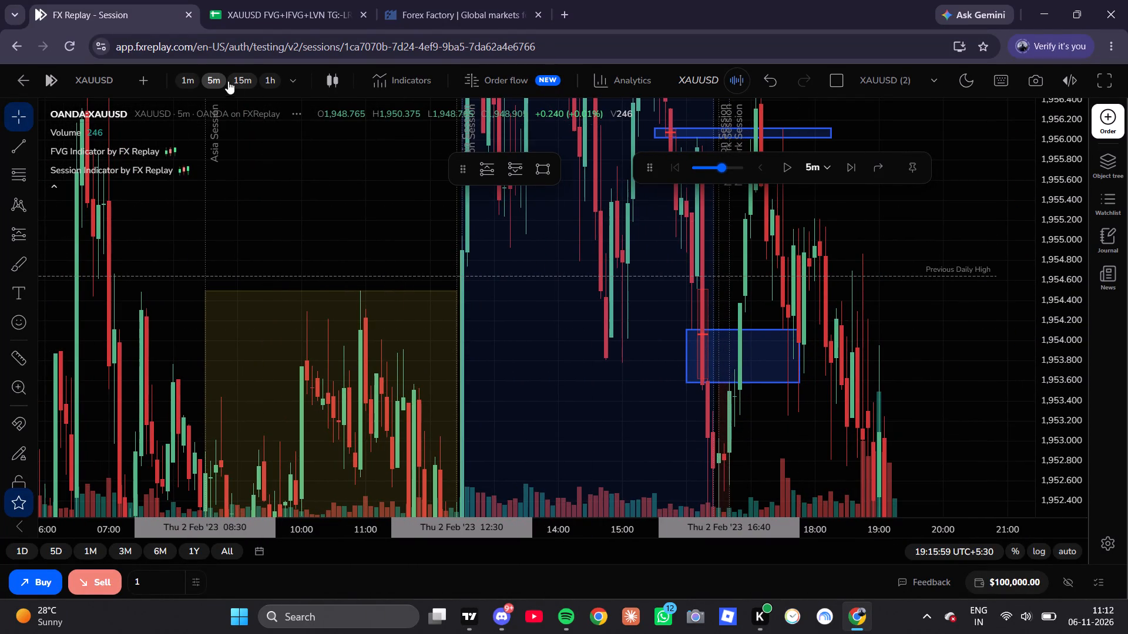
Return to the 1m chart and examine the New York session price action from the zones through 19:15.
left_click(186, 83)
scroll(603, 284, "down", 7)
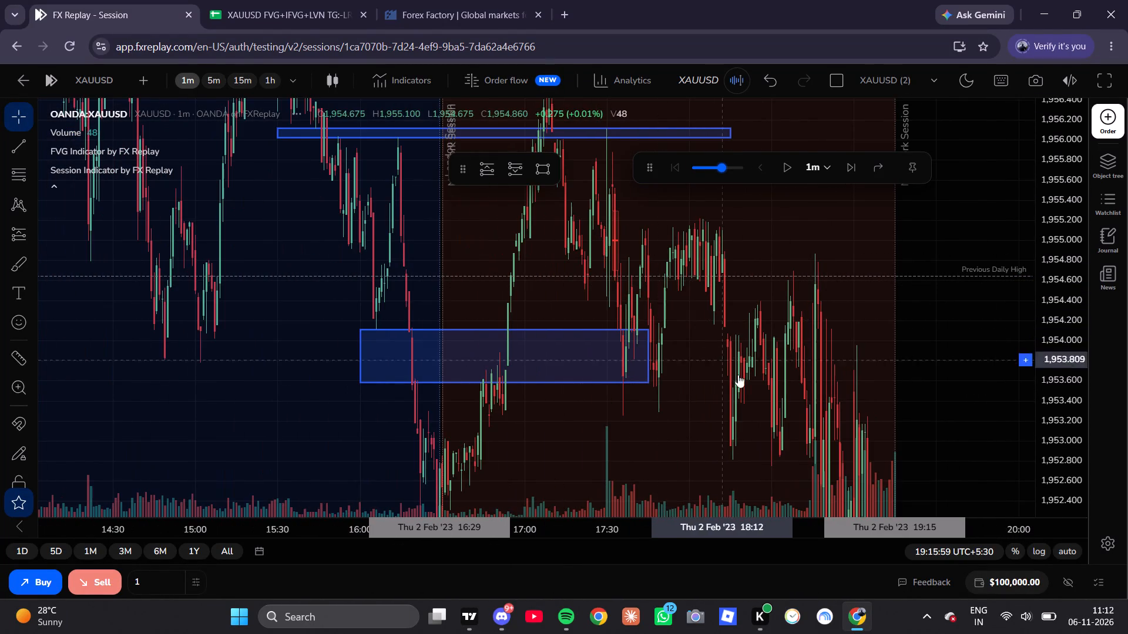
left_click_drag(755, 383, 847, 301)
left_click_drag(716, 325, 359, 206)
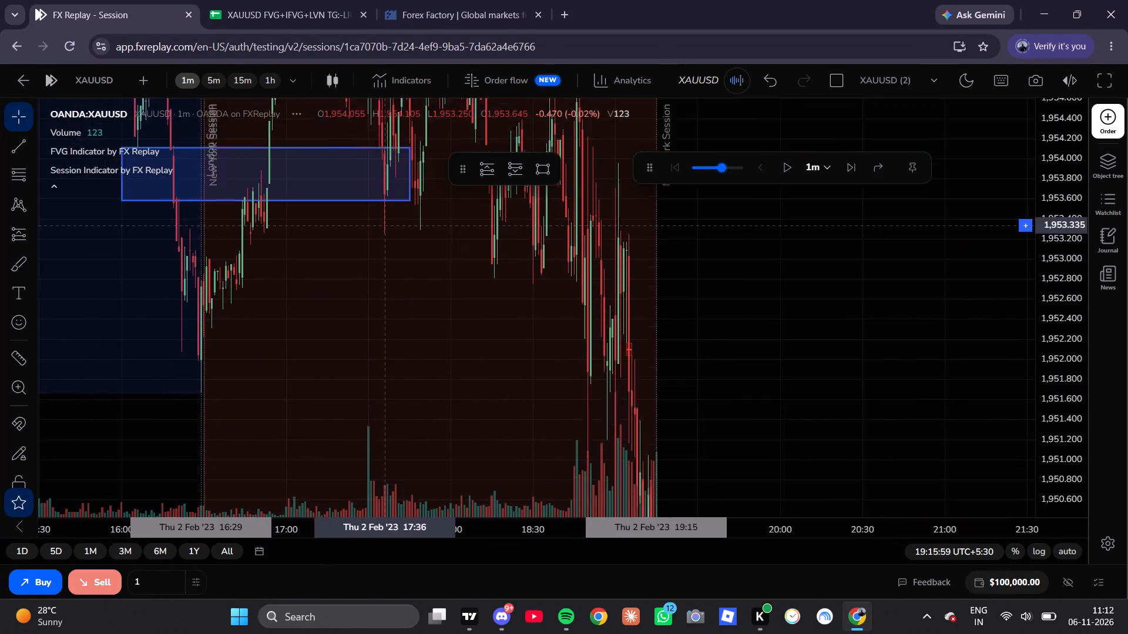
left_click_drag(359, 206, 289, 157)
scroll(597, 398, "down", 6)
scroll(1093, 343, "down", 7)
scroll(1070, 355, "up", 1)
scroll(1070, 355, "down", 13)
left_click_drag(741, 339, 954, 301)
scroll(694, 291, "up", 6)
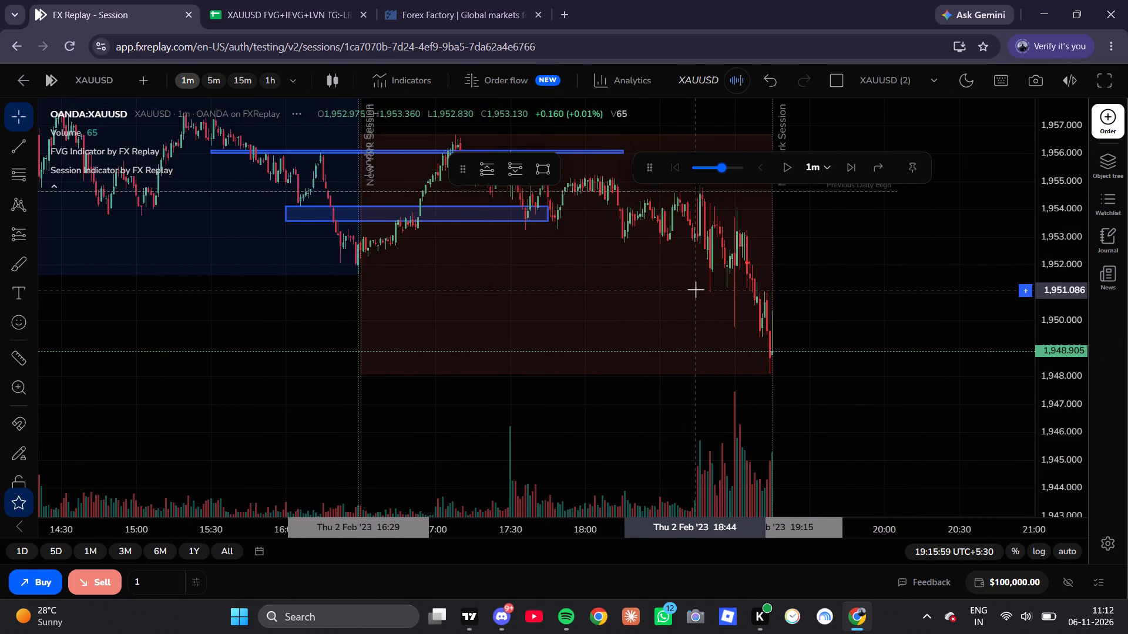
left_click_drag(868, 329, 848, 360)
Switch the chart to 15m and advance the replay candle by candle to 20:14 on 2 Feb.
left_click(249, 80)
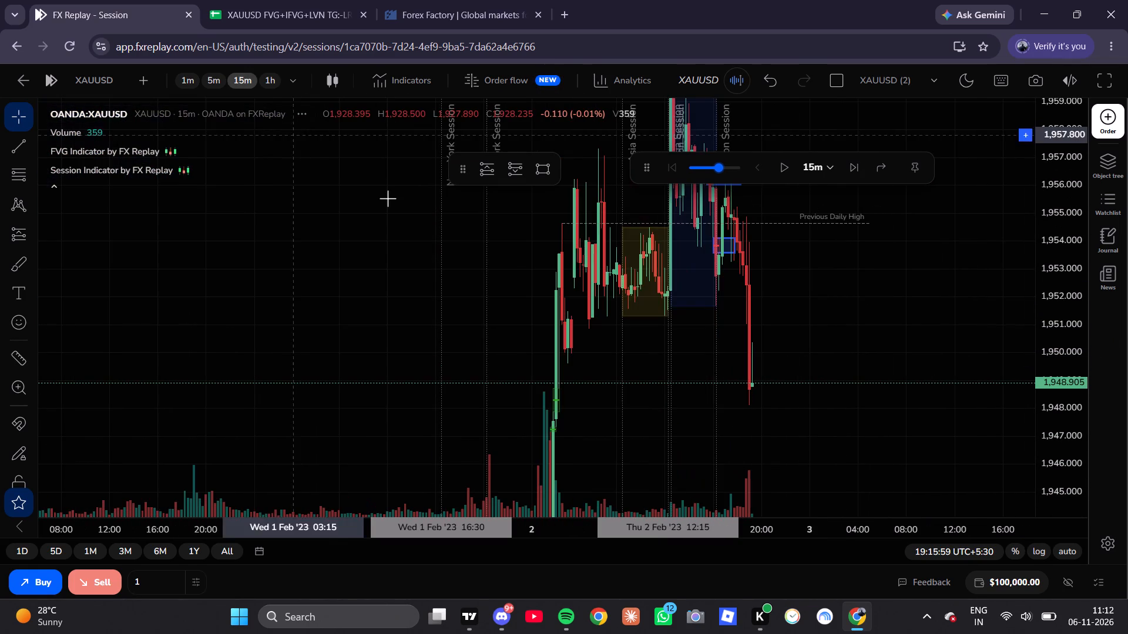
scroll(602, 299, "up", 4)
scroll(742, 348, "up", 7)
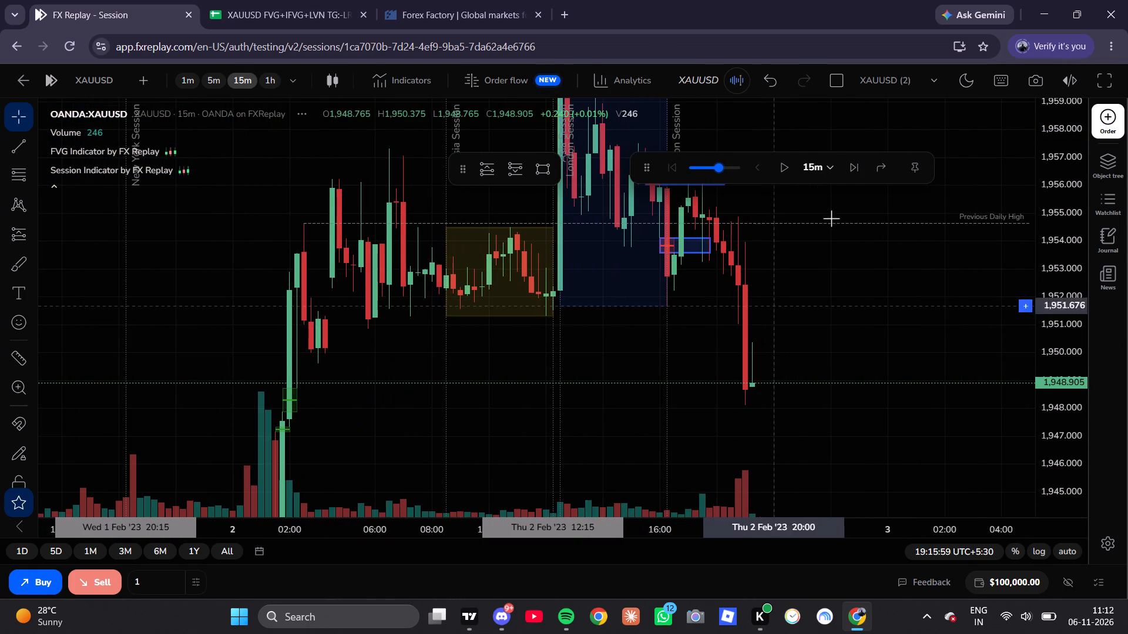
left_click(851, 168)
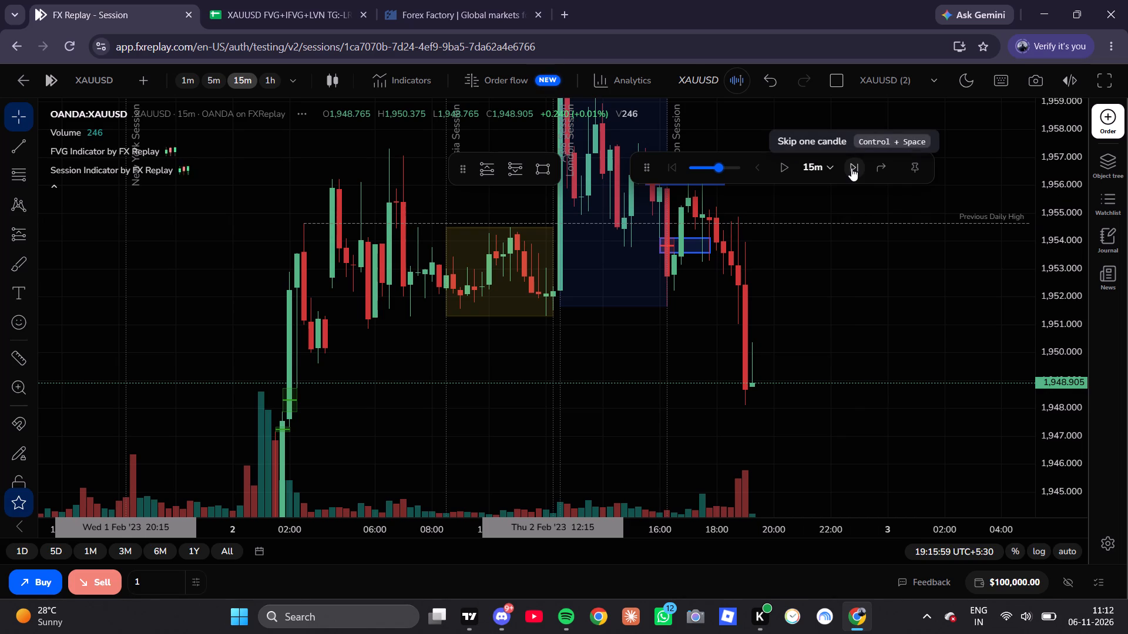
left_click(851, 168)
left_click(851, 168)
left_click(851, 168)
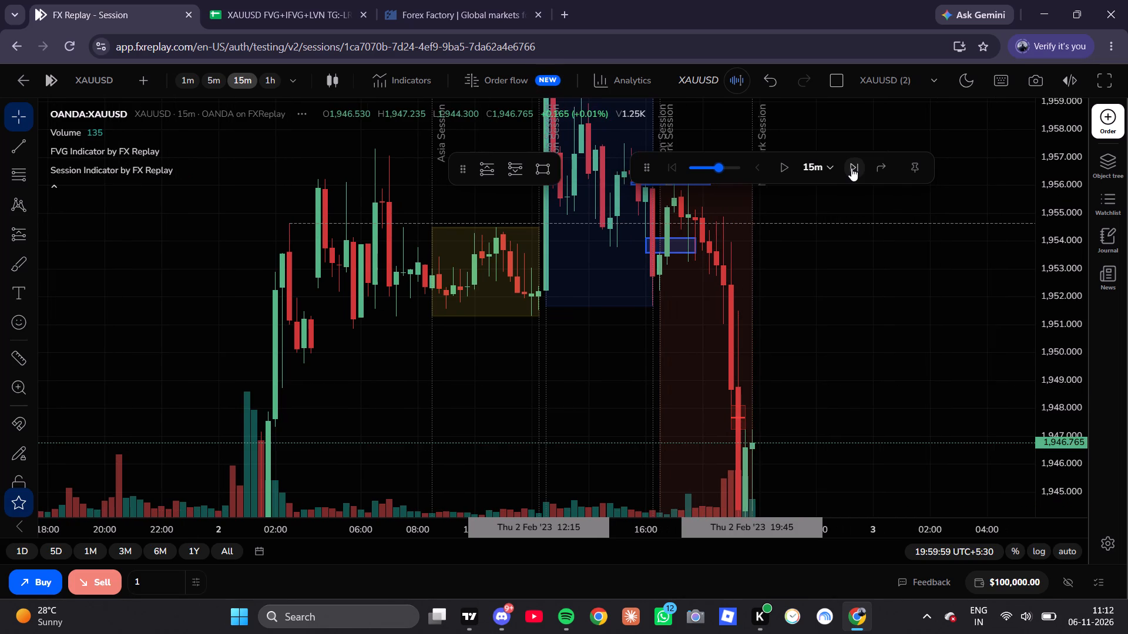
left_click(851, 168)
left_click_drag(810, 416, 825, 197)
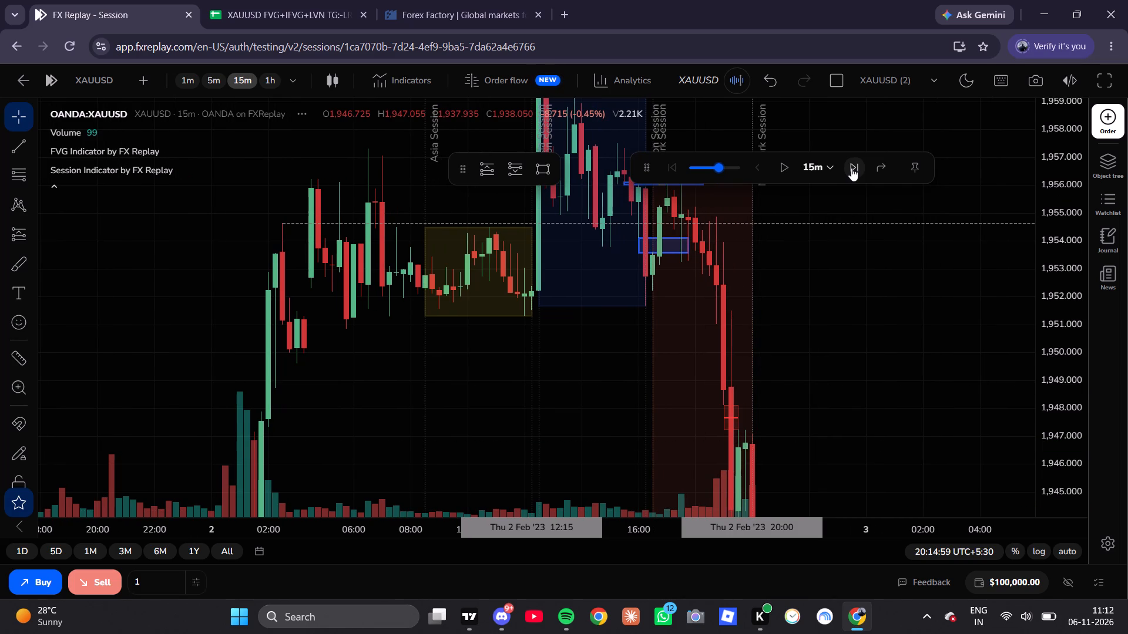
Check the Forex Factory calendar for the 2 Feb news events around the steep New York session drop.
scroll(732, 316, "up", 4)
left_click_drag(901, 415, 861, 217)
scroll(1046, 387, "down", 6)
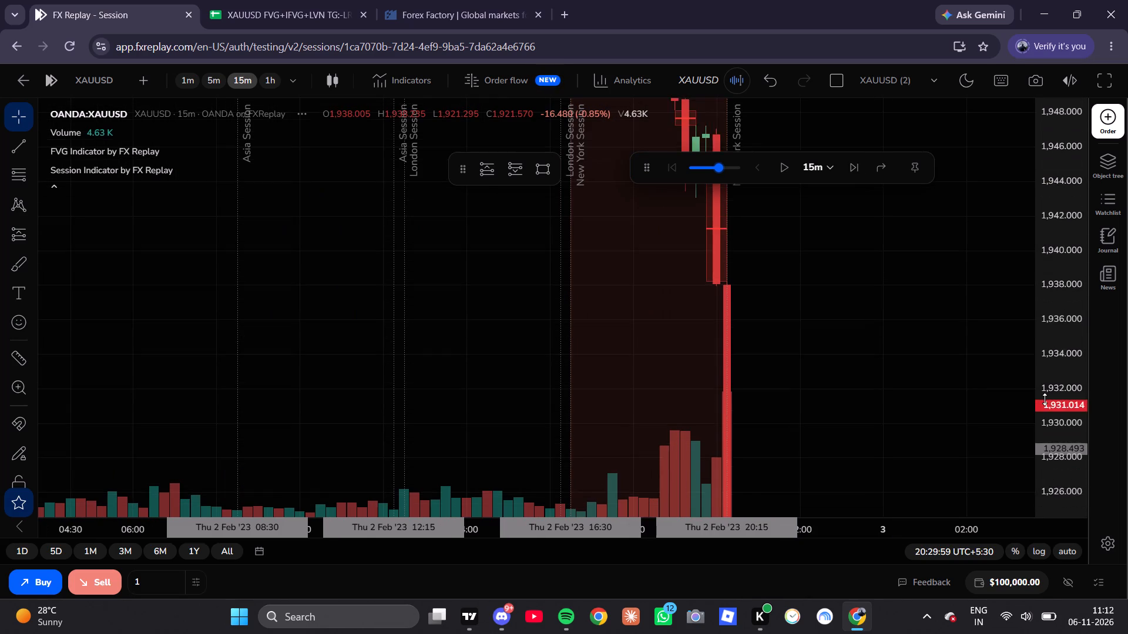
scroll(1045, 399, "down", 9)
scroll(860, 361, "down", 6)
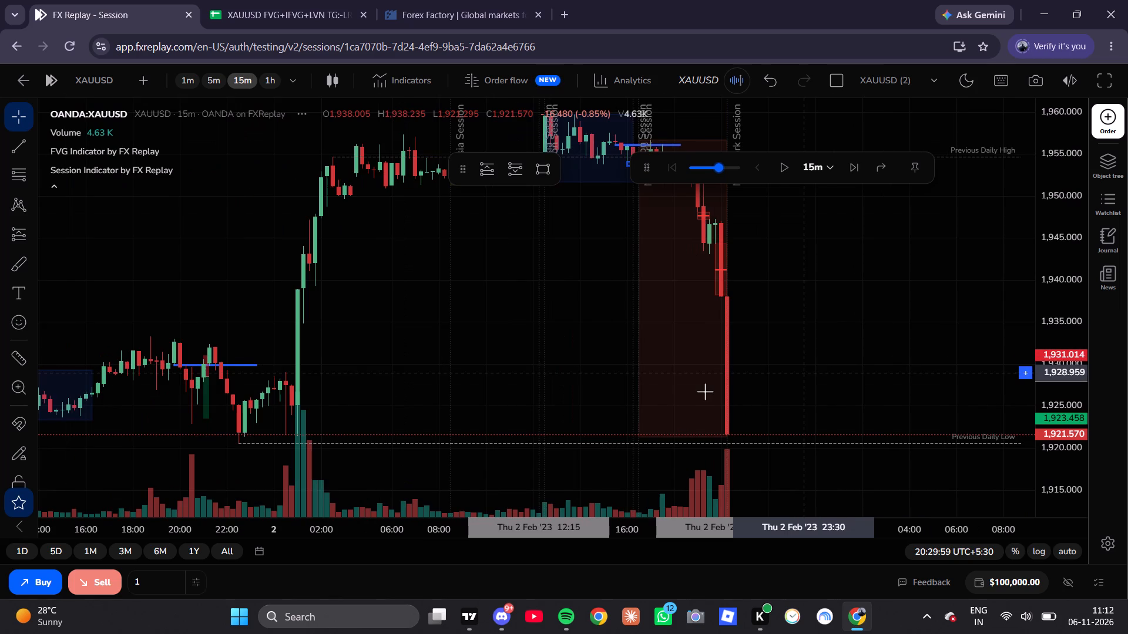
left_click(287, 0)
left_click(442, 0)
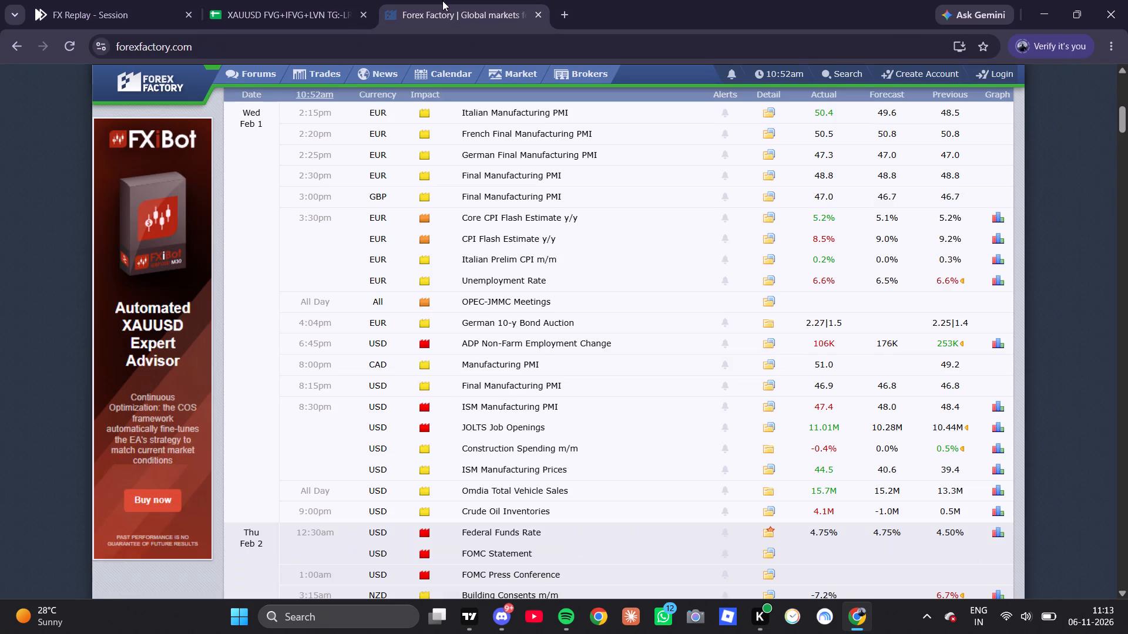
scroll(433, 280, "down", 6)
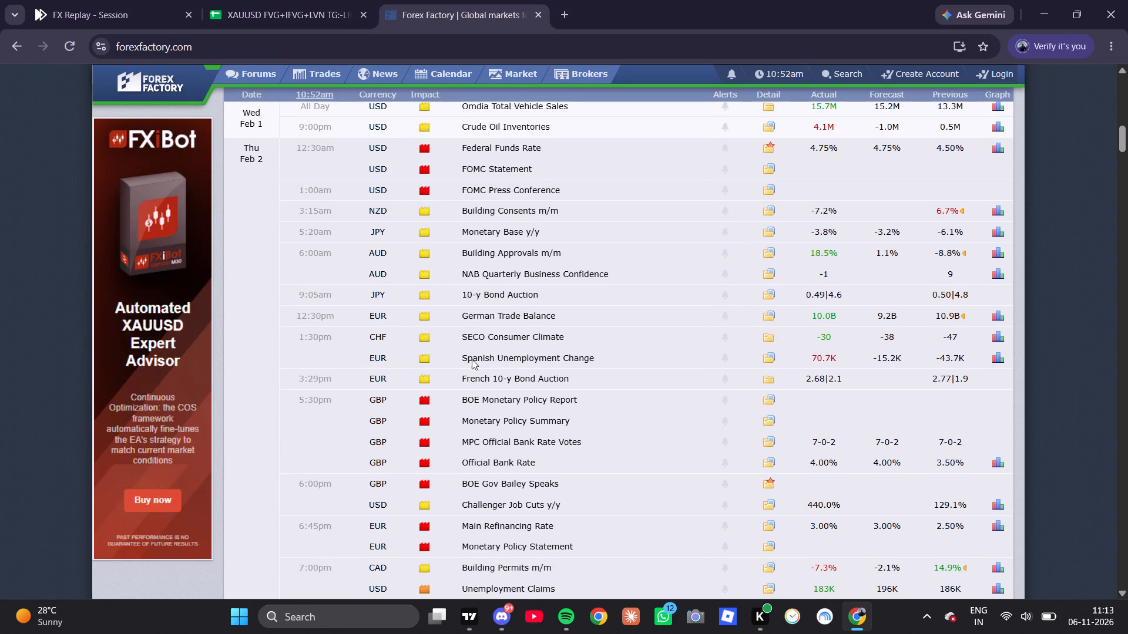
scroll(396, 427, "down", 2)
scroll(344, 330, "up", 1)
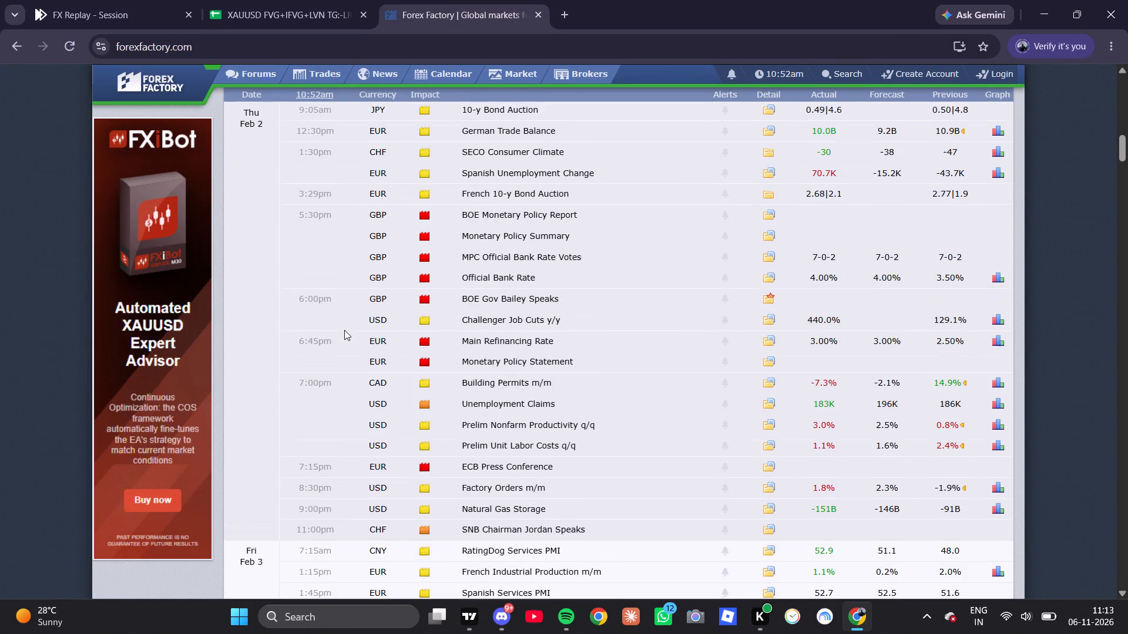
left_click(77, 0)
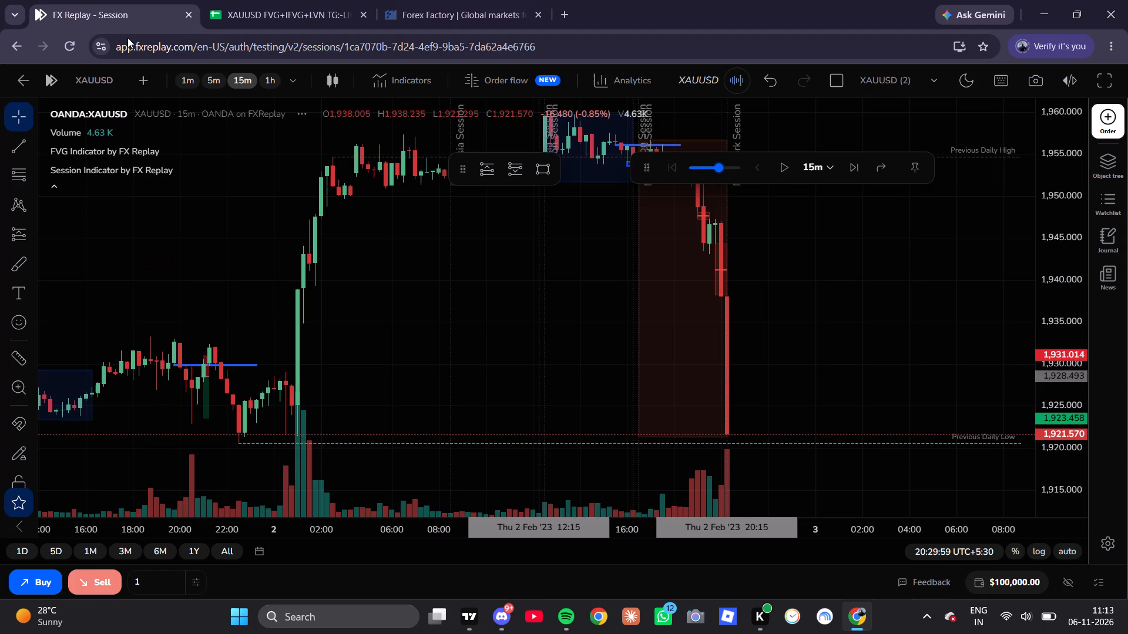
Return to the FX Replay chart and advance the replay one 15m candle to 20:44 on 2 Feb.
scroll(522, 293, "up", 4)
left_click(850, 171)
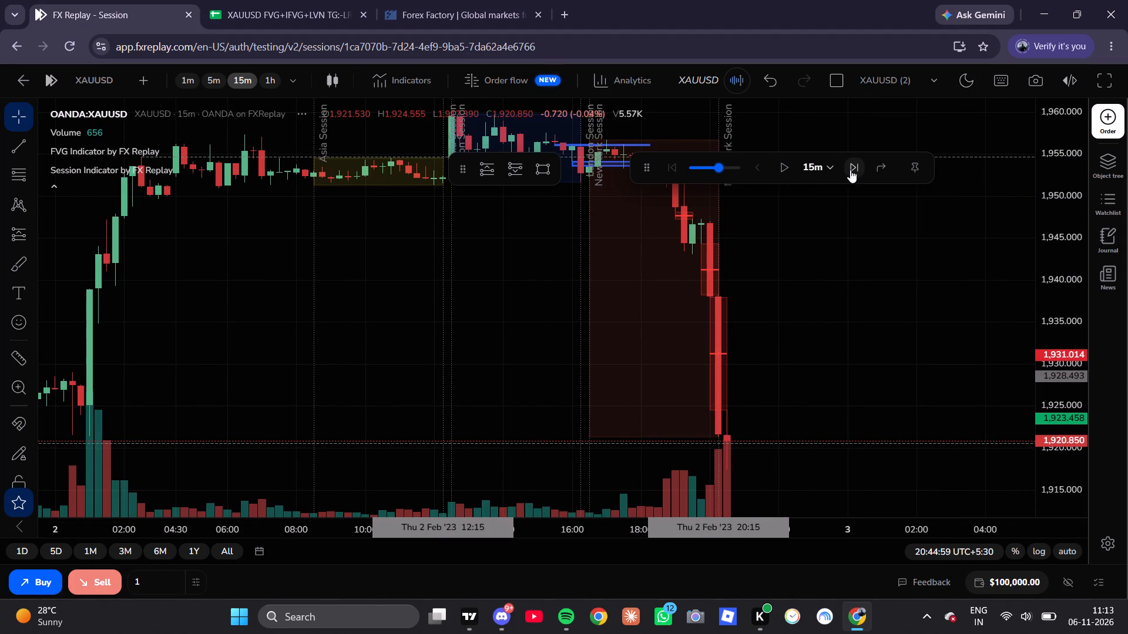
Draw a rectangle over the lower 15m bearish fair value gap, from about 1,924.6 to 1,938.
left_click_drag(861, 411, 841, 301)
scroll(1068, 302, "up", 4)
scroll(850, 171, "up", 7)
scroll(855, 338, "up", 4)
scroll(664, 290, "up", 2)
left_click_drag(806, 290, 782, 326)
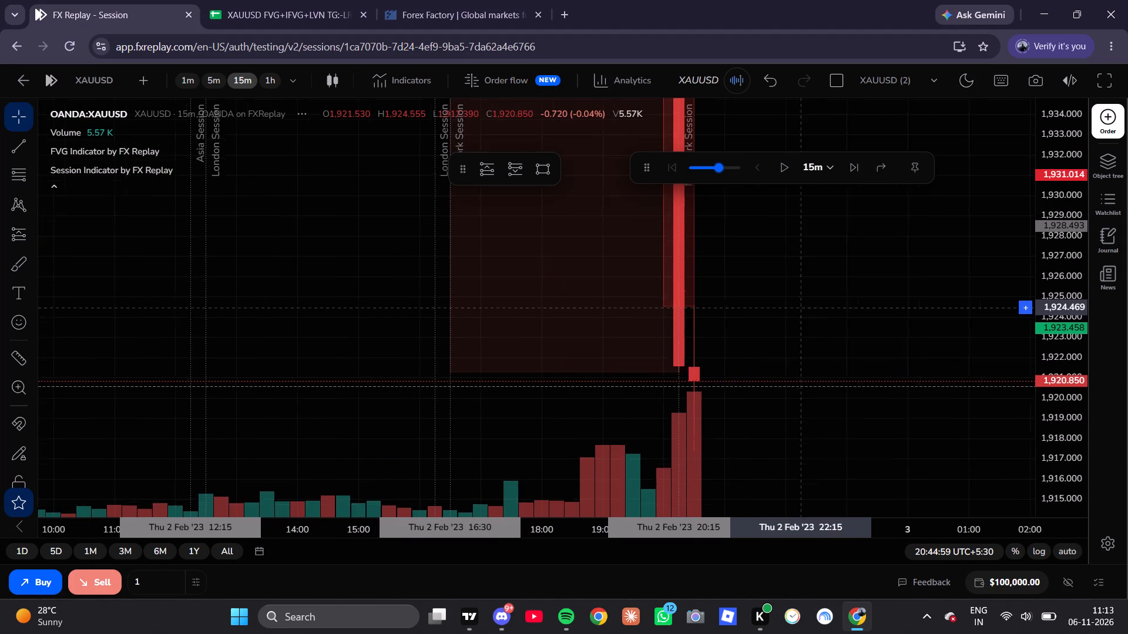
left_click_drag(782, 326, 777, 334)
scroll(1063, 318, "down", 11)
scroll(1065, 344, "up", 1)
scroll(1064, 345, "down", 5)
left_click_drag(831, 322, 820, 357)
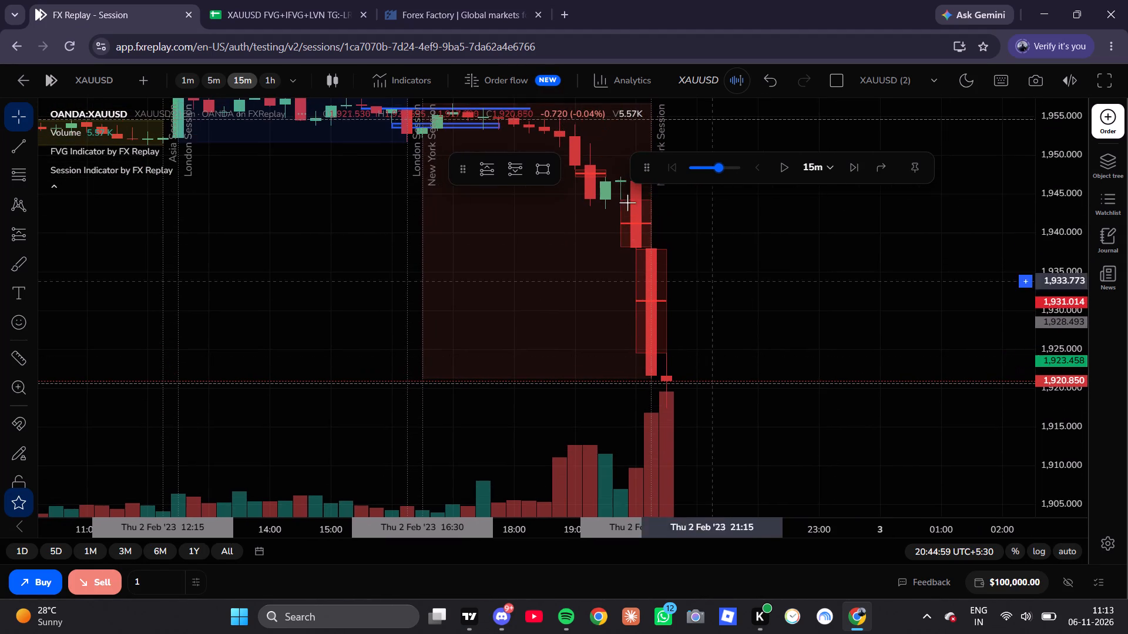
left_click(542, 177)
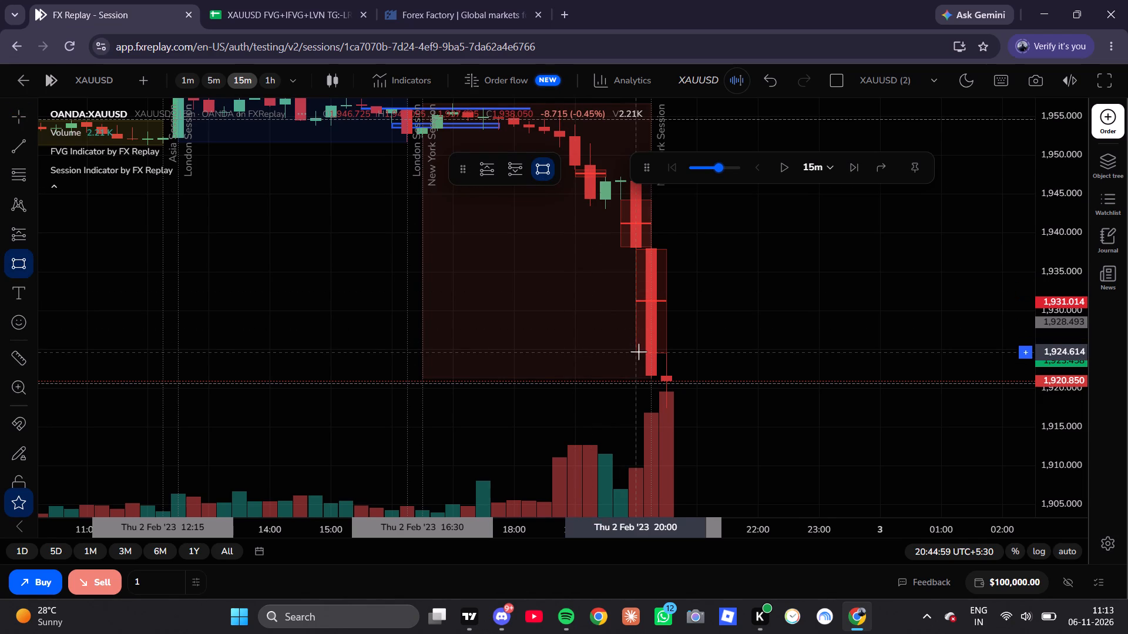
left_click(639, 352)
left_click(821, 249)
left_click_drag(935, 255, 932, 327)
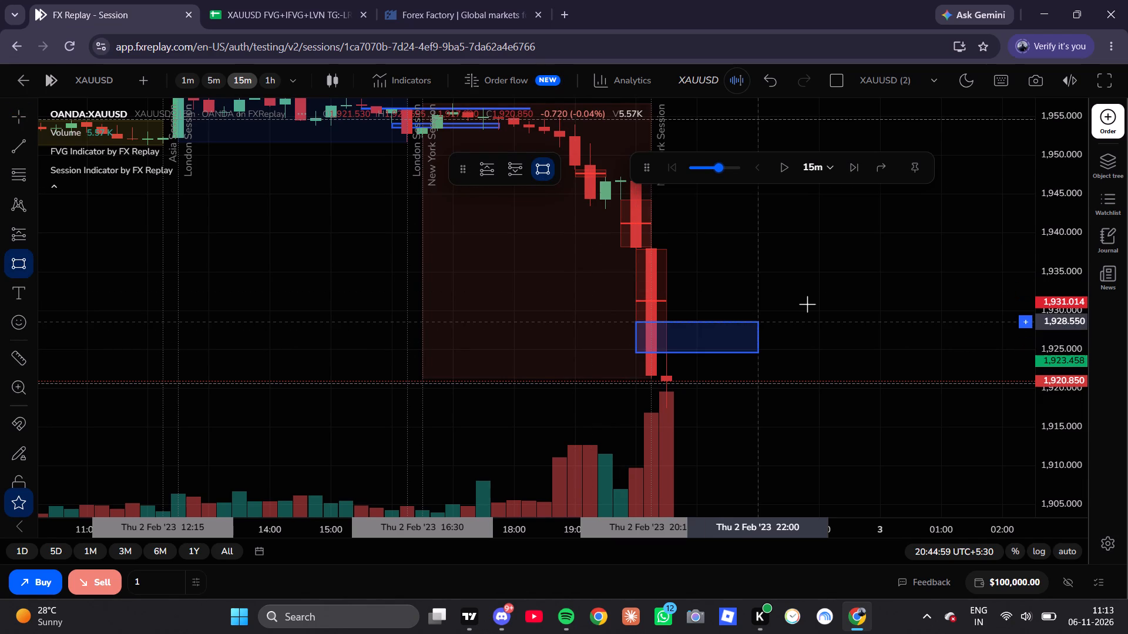
Draw a second rectangle over the higher 15m bearish gap, from about 1,938.3 to 1,944.
left_click(533, 175)
left_click(624, 318)
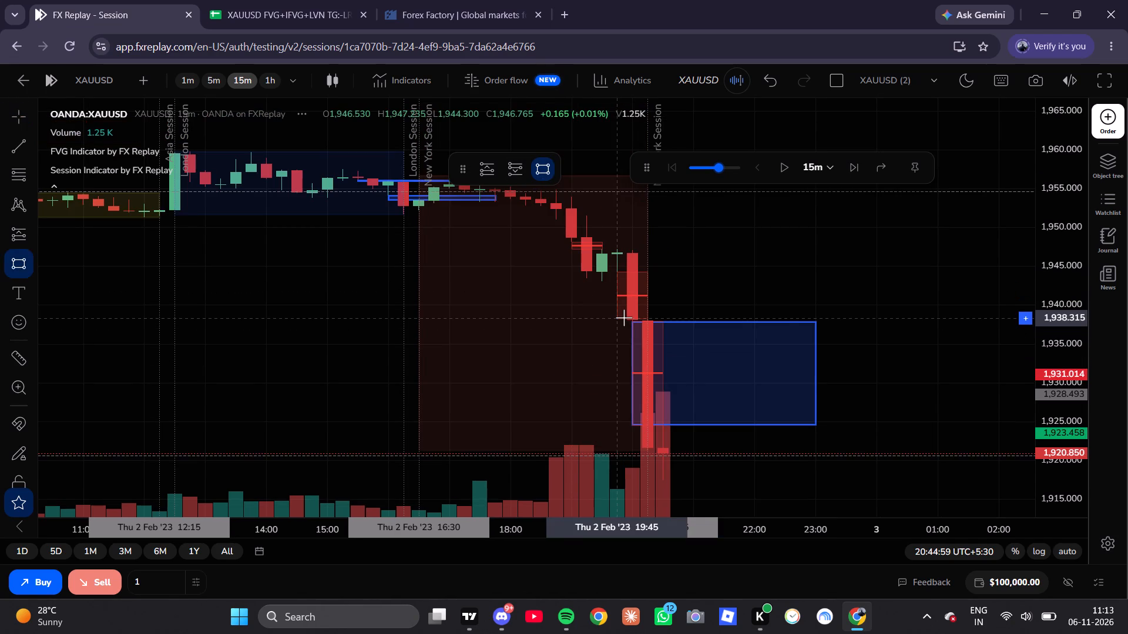
left_click(882, 272)
left_click(932, 314)
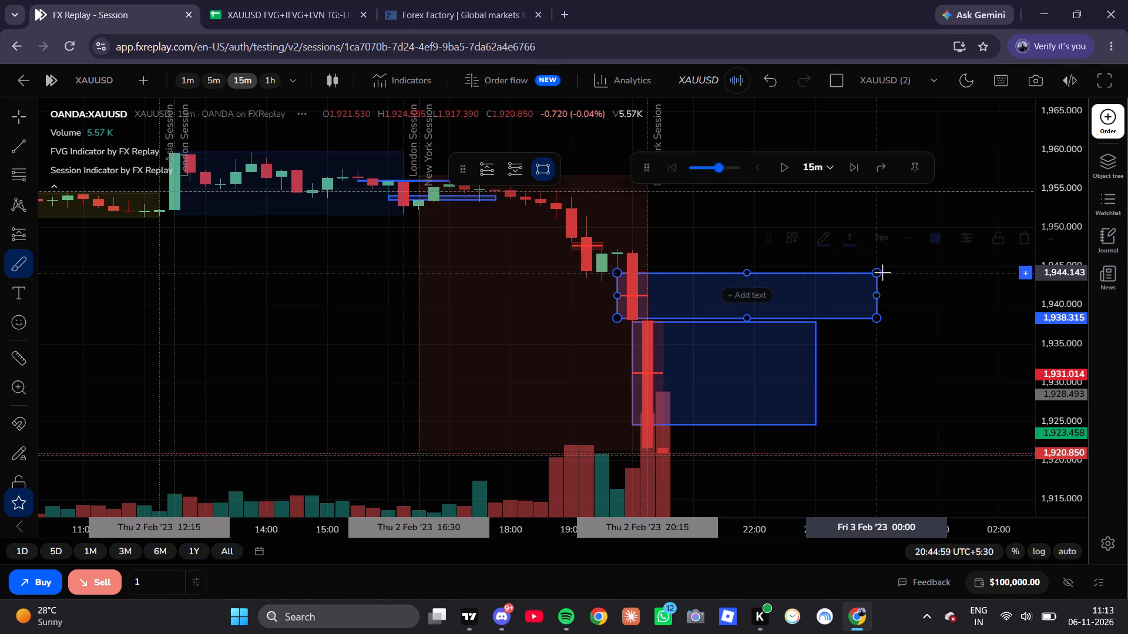
Switch the chart to 5m and lower the top edge of the bottom zone to about 1,928 to match the lowest 5m gap.
left_click(211, 76)
scroll(478, 368, "down", 6)
left_click_drag(485, 386, 408, 271)
left_click_drag(717, 380, 714, 408)
left_click(714, 410)
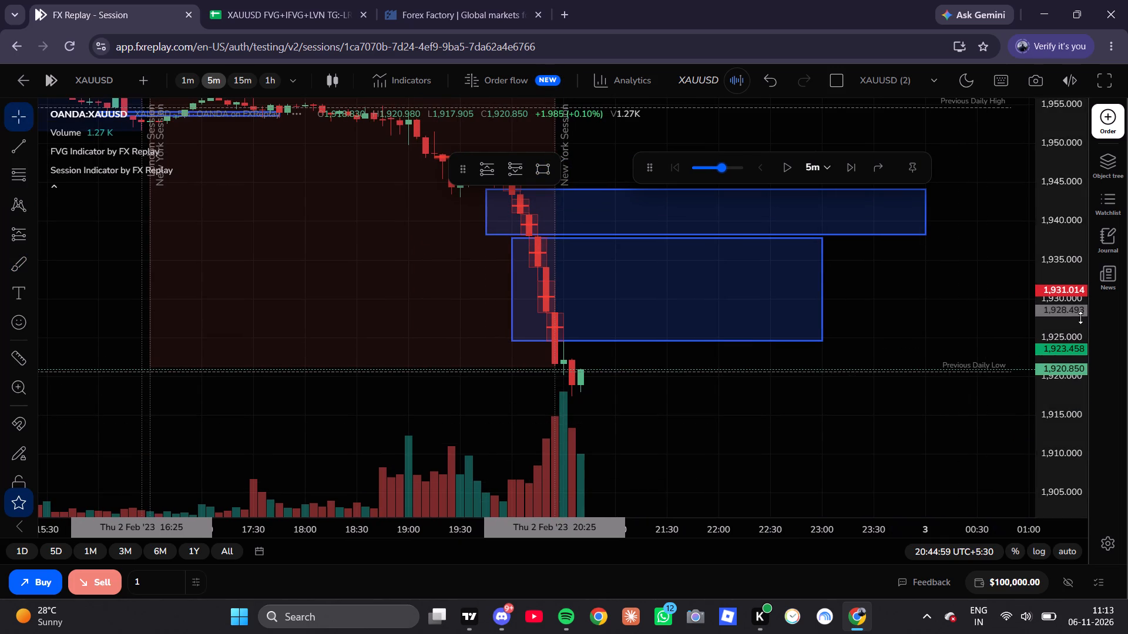
scroll(1079, 318, "up", 11)
left_click_drag(1009, 305, 1005, 315)
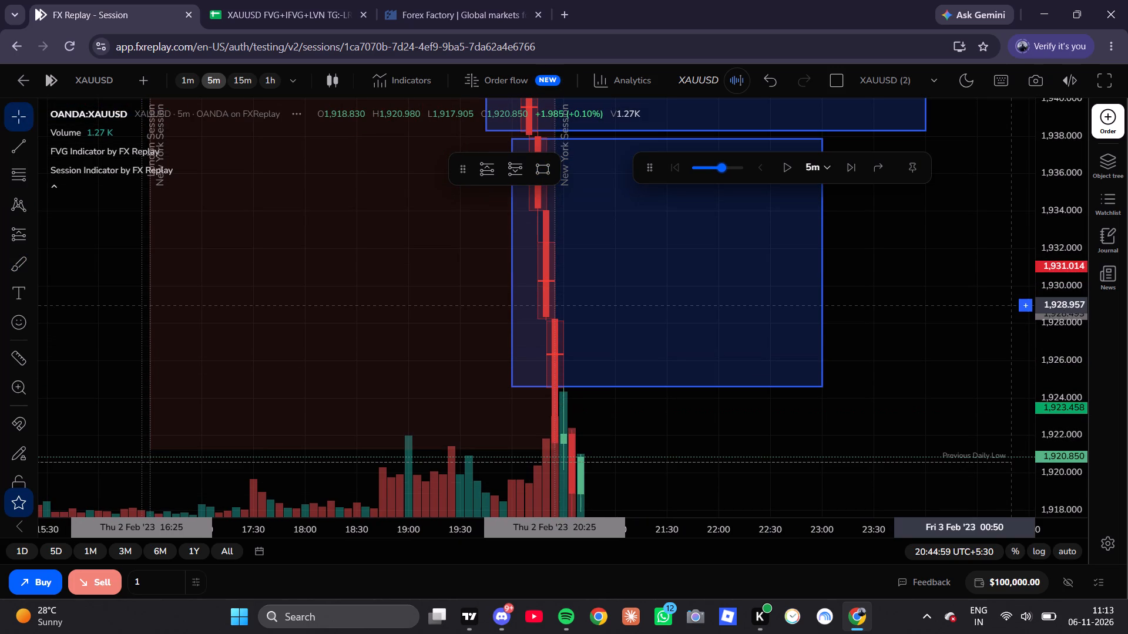
left_click_drag(1005, 315, 979, 293)
scroll(1054, 385, "down", 6)
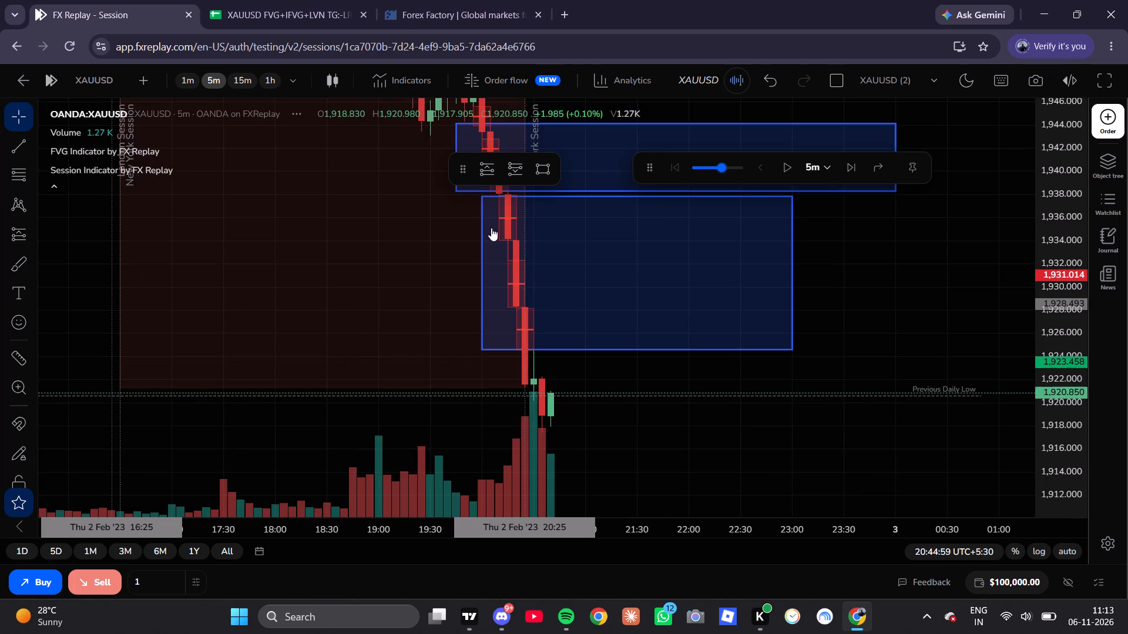
left_click_drag(884, 279, 898, 316)
left_click_drag(494, 232, 496, 345)
Draw a rectangle over the 5m gap just above the bottom zone, from about 1,928.4 to 1,932.
left_click_drag(666, 281, 610, 285)
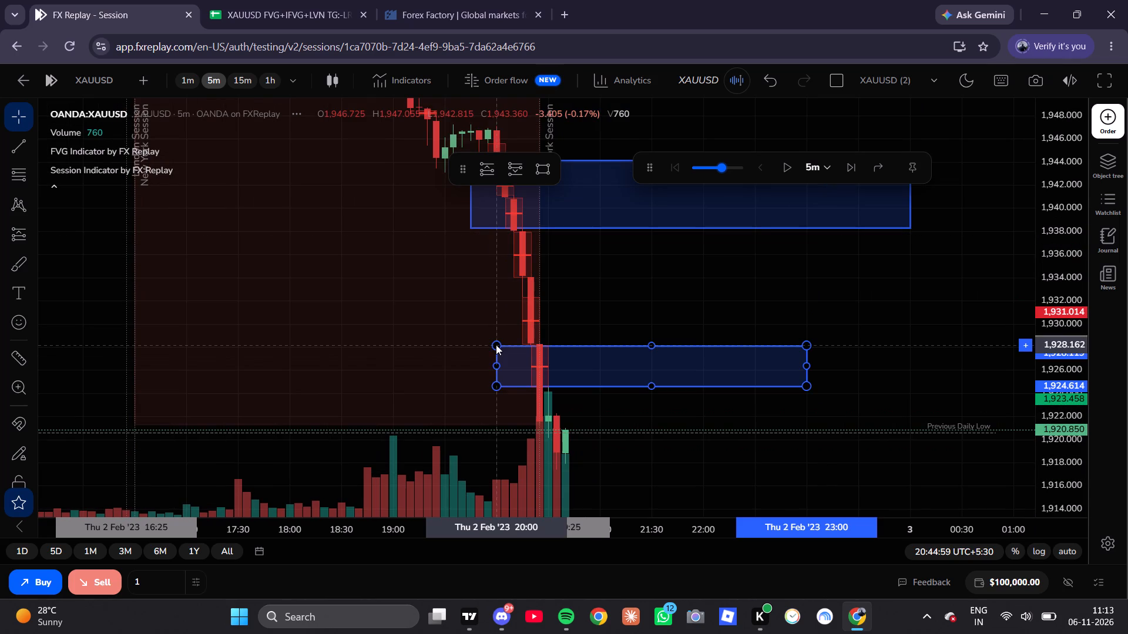
left_click(544, 173)
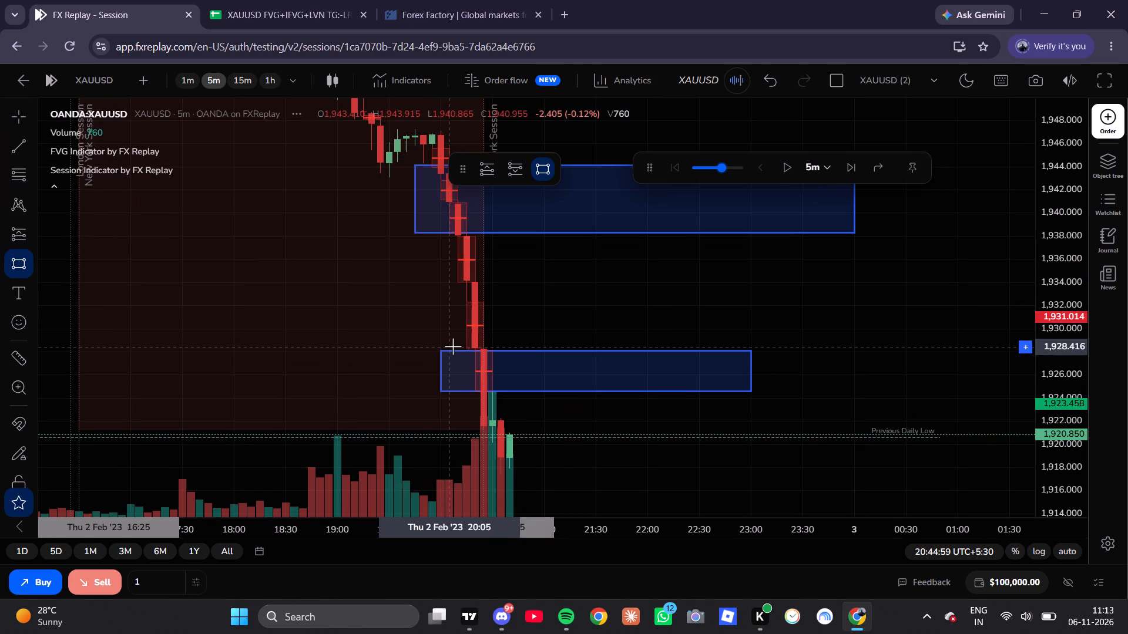
left_click(453, 346)
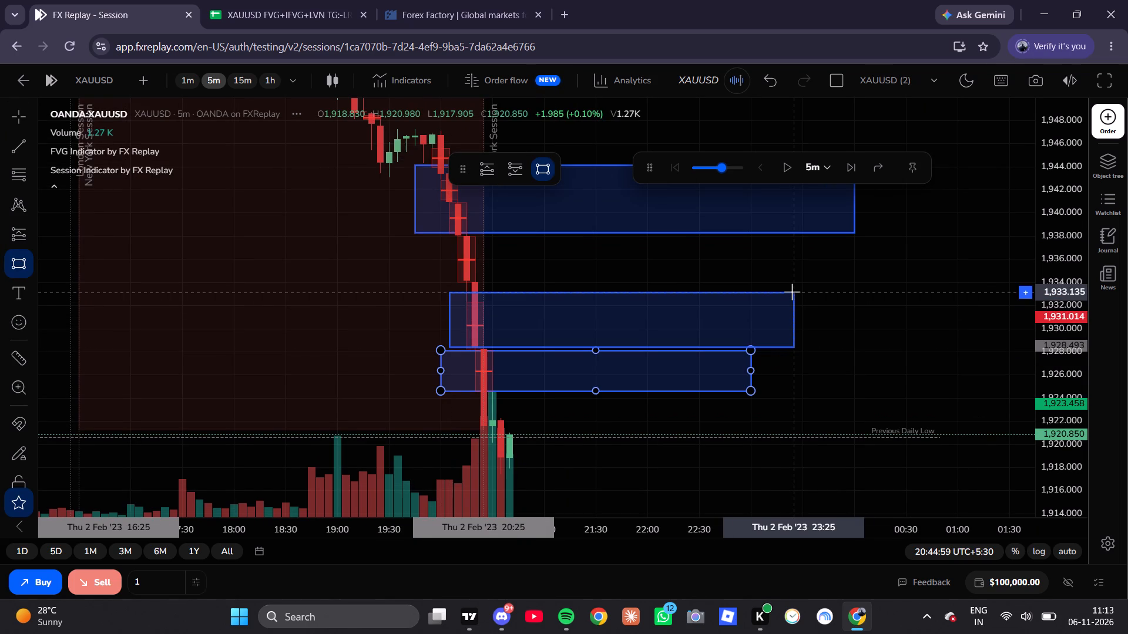
left_click(791, 301)
left_click_drag(855, 353, 856, 383)
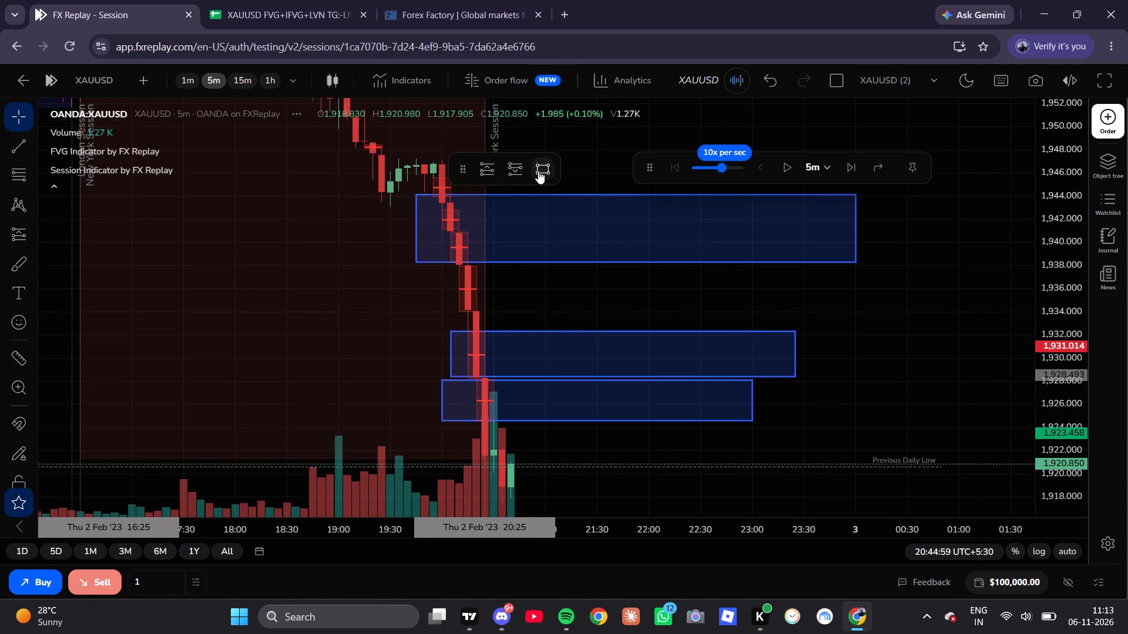
Draw a rectangle over the next higher 5m gap, from about 1,934 to 1,937.8.
left_click(538, 171)
left_click(456, 311)
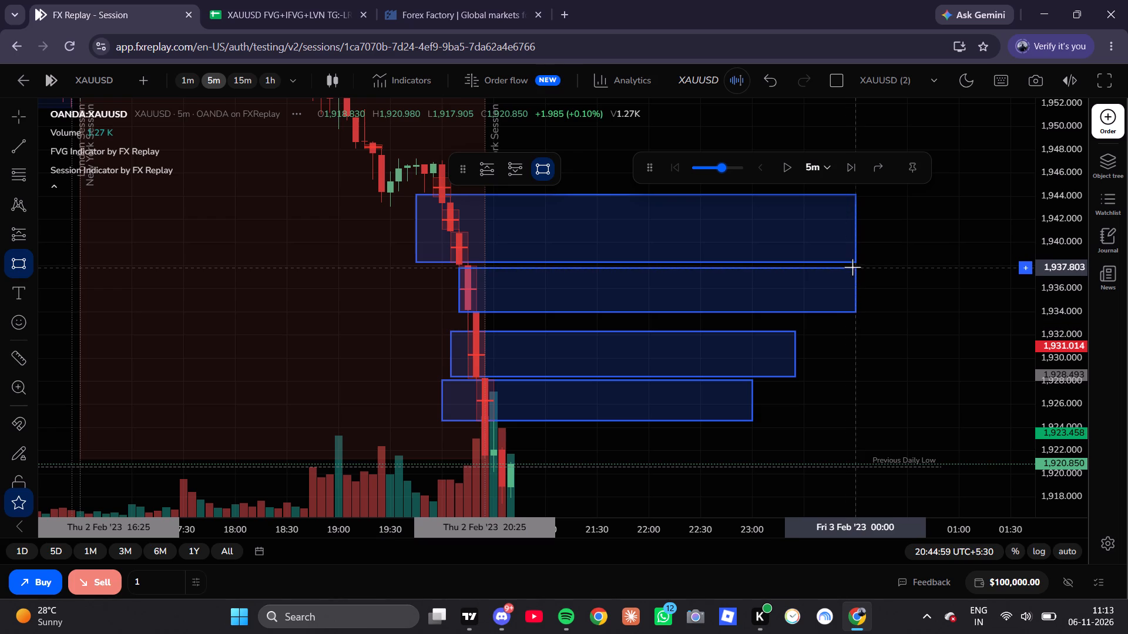
left_click(852, 267)
Compare the four marked zones with the gaps on the 15m chart and again on the 5m chart.
left_click_drag(355, 217, 492, 228)
left_click_drag(492, 228, 377, 253)
left_click(245, 81)
scroll(257, 144, "up", 4)
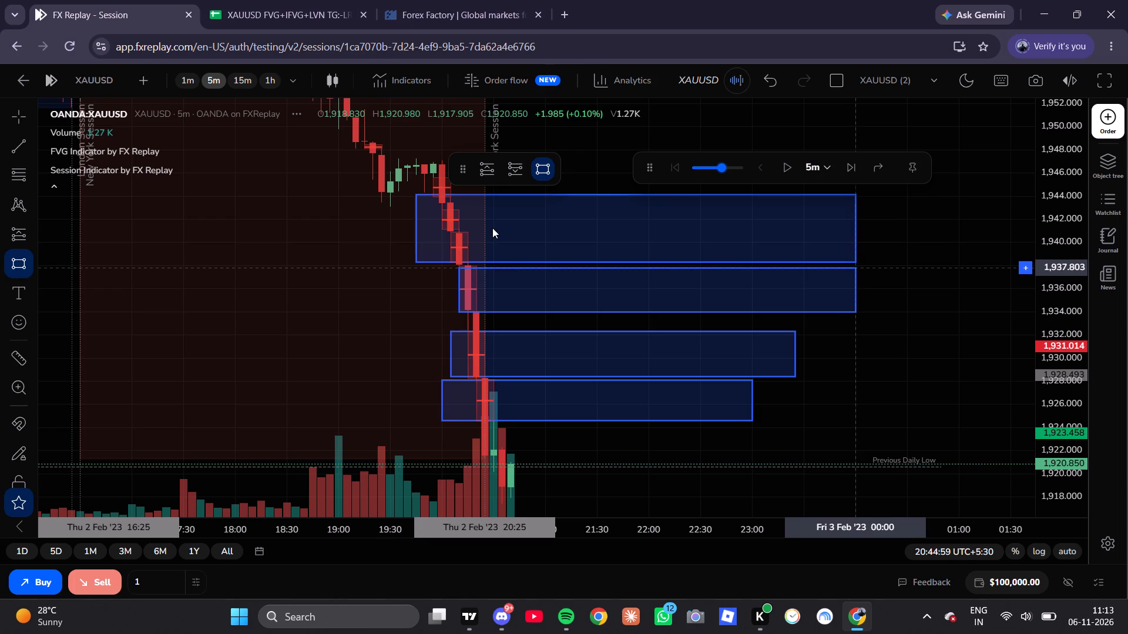
left_click(496, 230)
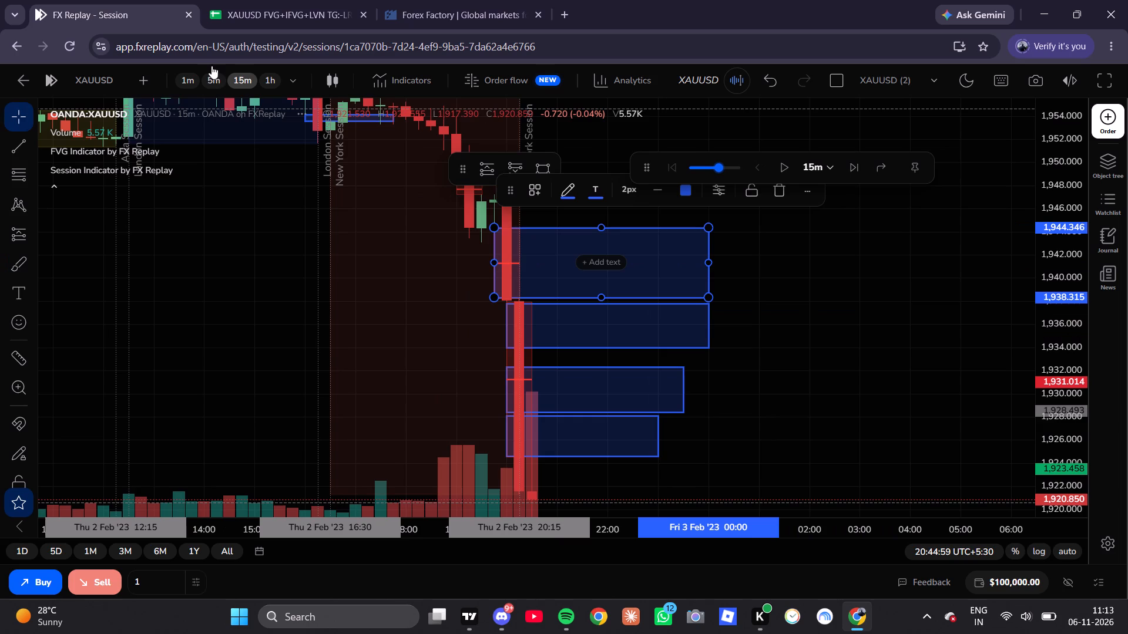
left_click(215, 77)
scroll(421, 271, "up", 3)
left_click_drag(318, 346, 421, 271)
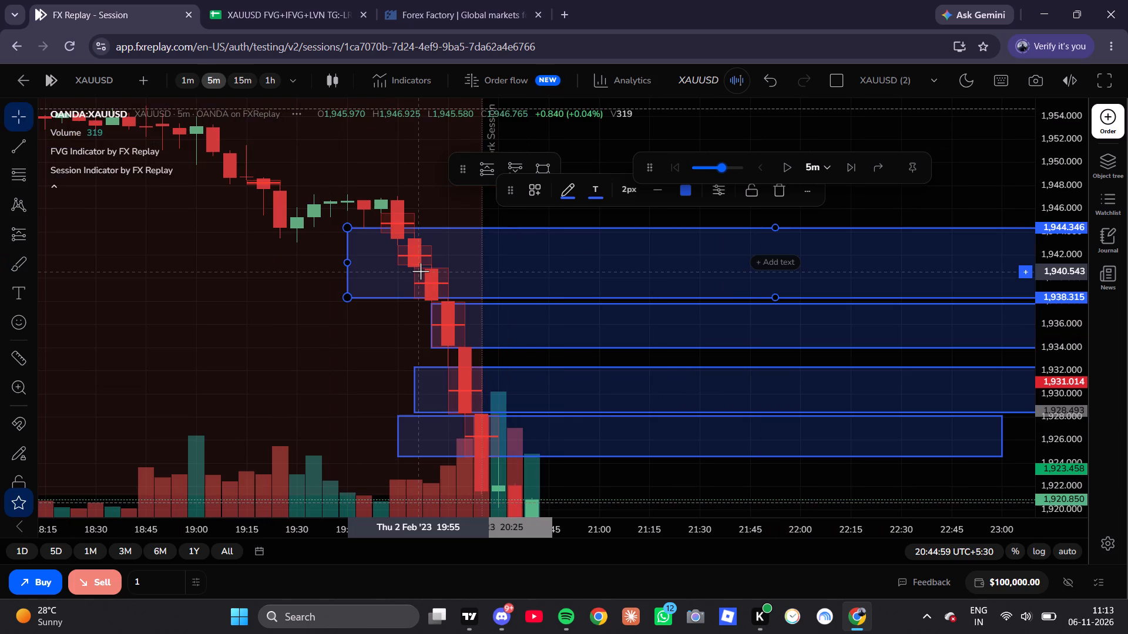
left_click_drag(421, 271, 280, 281)
scroll(281, 286, "down", 14)
left_click_drag(860, 439, 868, 380)
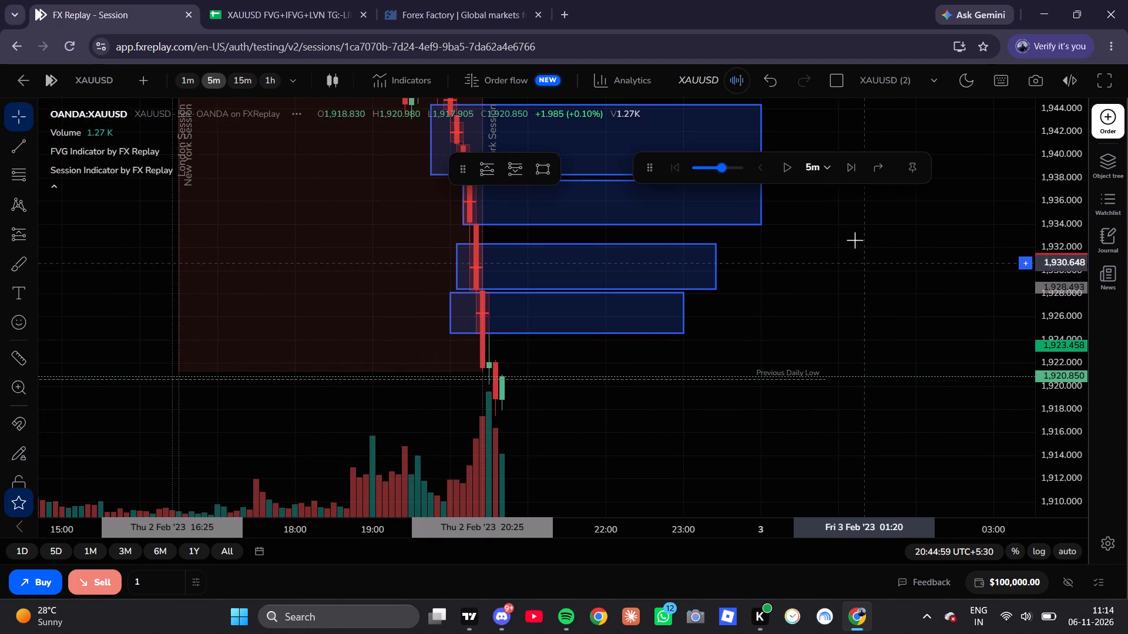
Advance the replay one 5m candle, continuing minute by minute on the 1m chart to 20:56 on 2 Feb.
left_click(851, 171)
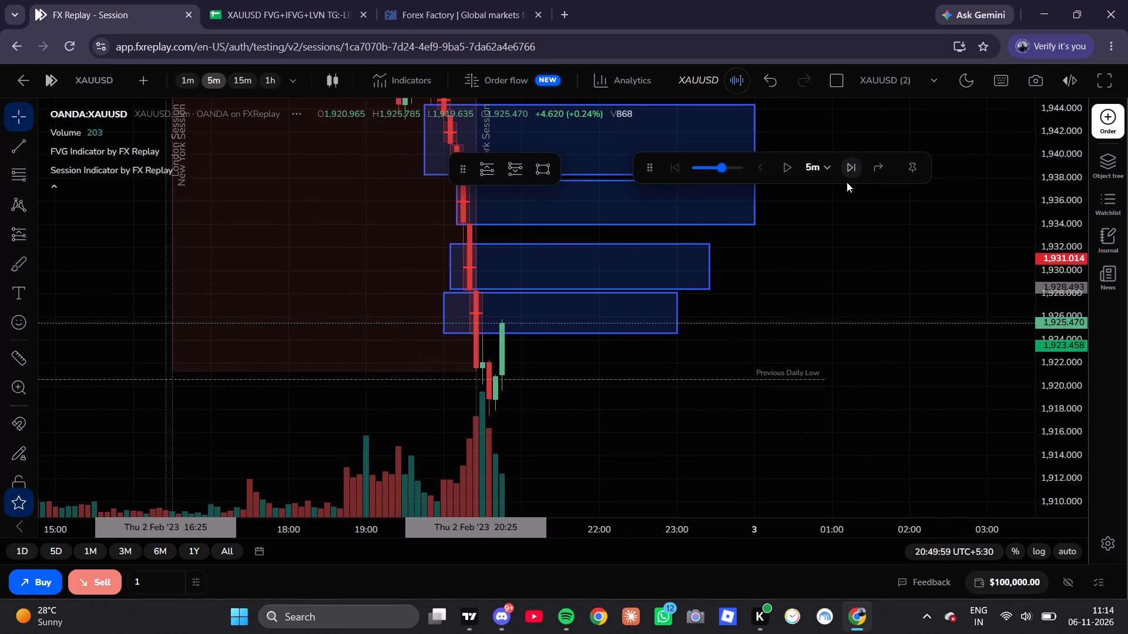
left_click(192, 77)
scroll(418, 434, "down", 9)
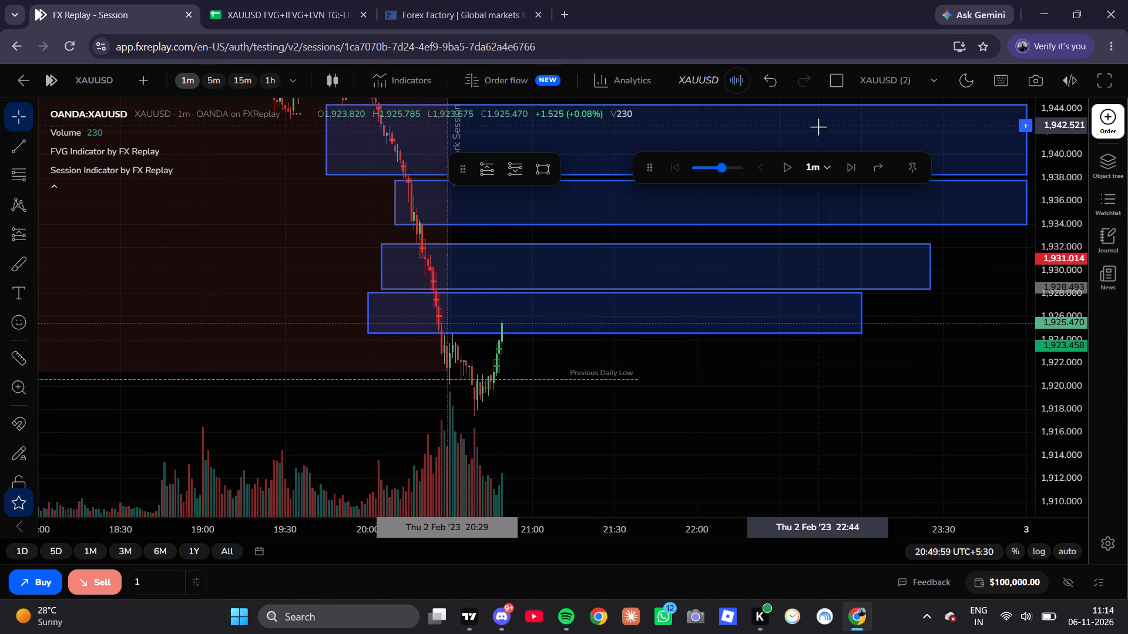
left_click(857, 166)
left_click(854, 165)
left_click(854, 165)
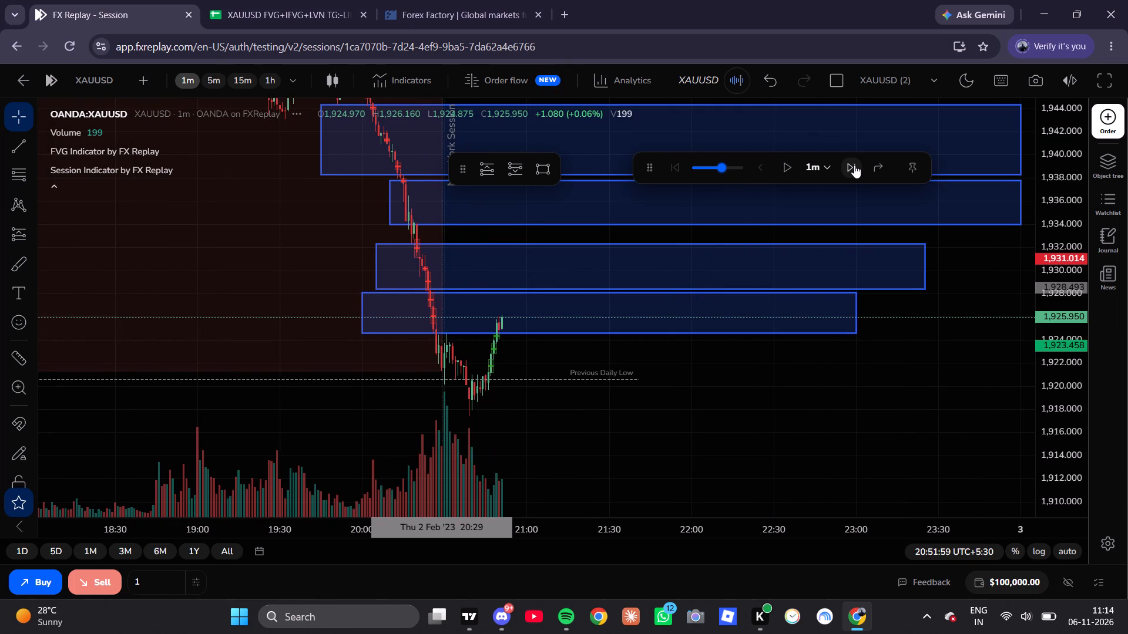
left_click(851, 164)
left_click(851, 164)
left_click(851, 164)
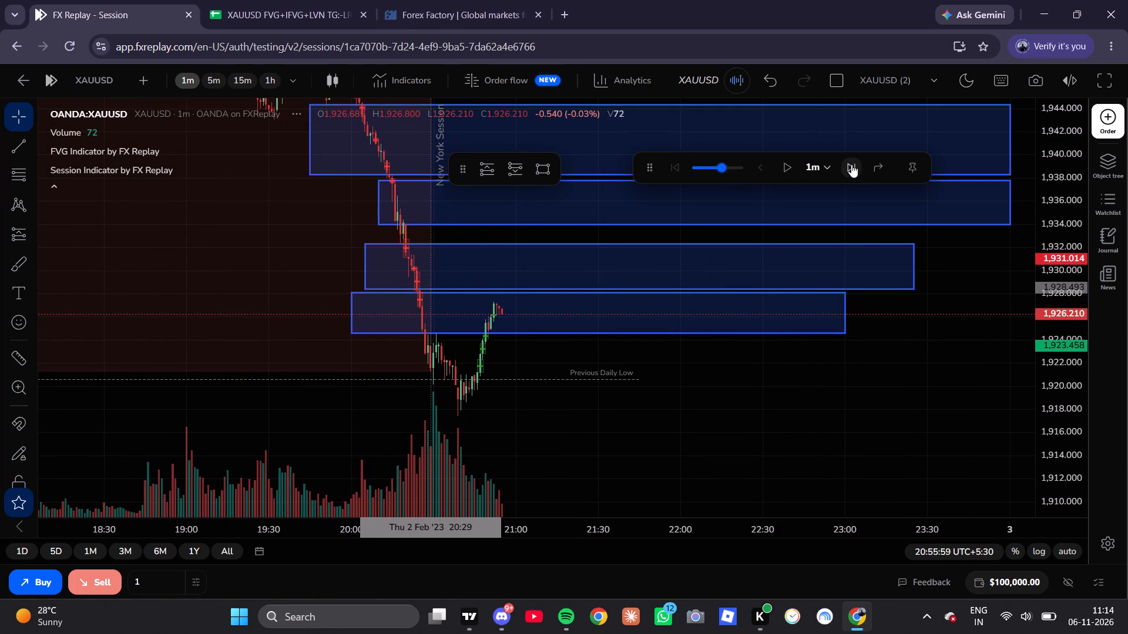
left_click(851, 164)
Place a short position at about 1,925.79 on the latest 1m candle inside the bottom zone, with its stop at about 1,927.3.
left_click_drag(770, 379, 860, 363)
scroll(1052, 285, "up", 3)
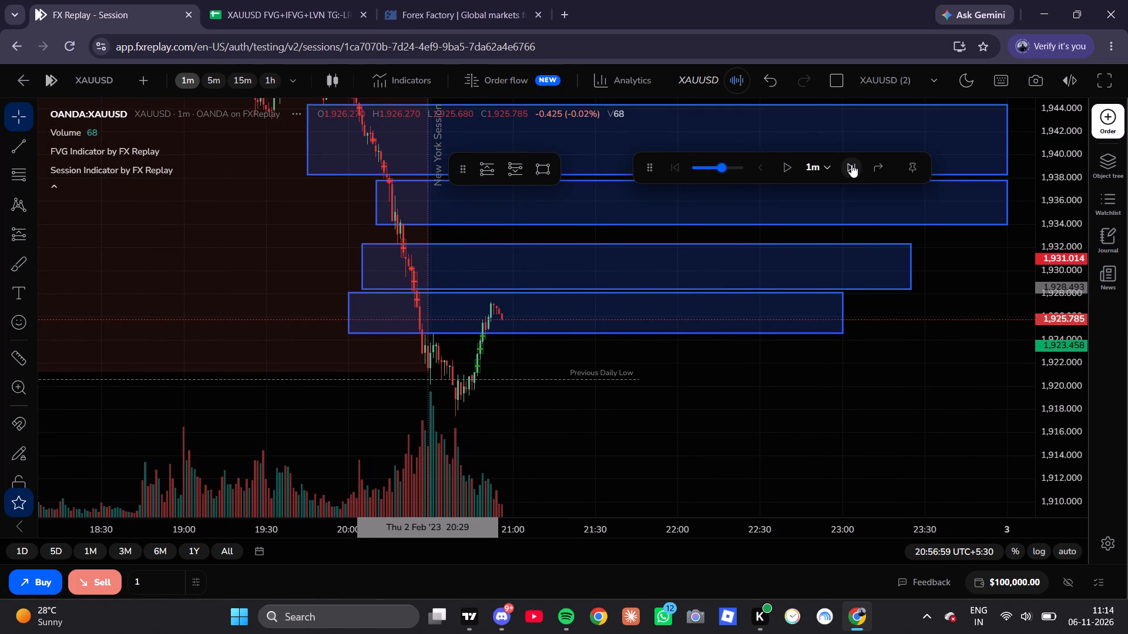
scroll(851, 164, "up", 16)
scroll(607, 359, "up", 5)
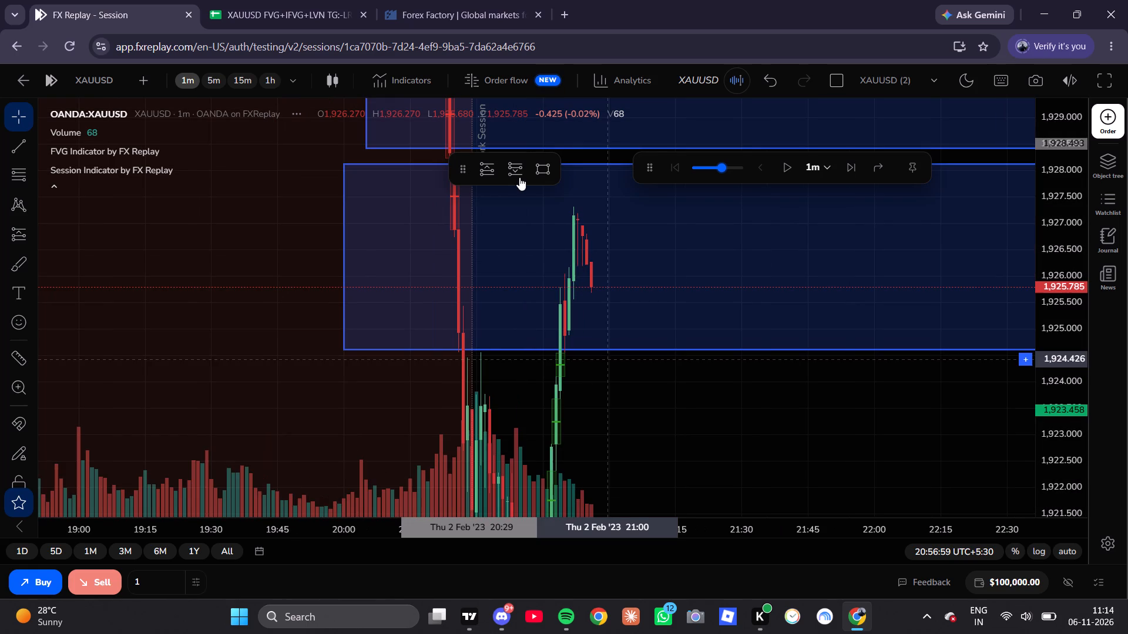
left_click(518, 176)
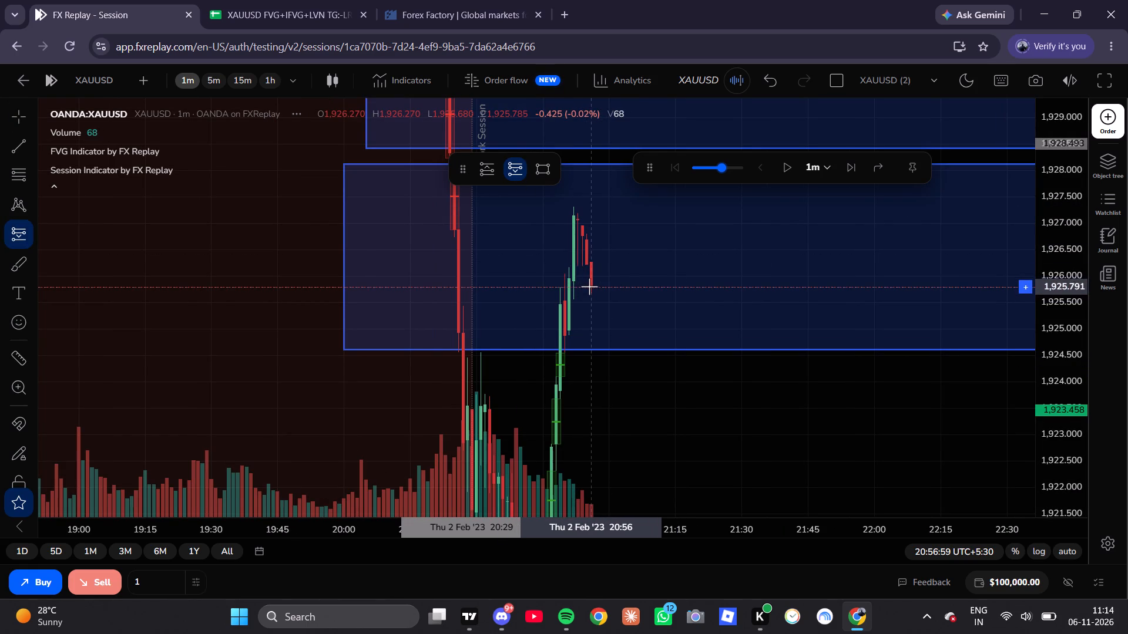
left_click(589, 286)
left_click_drag(773, 398, 784, 458)
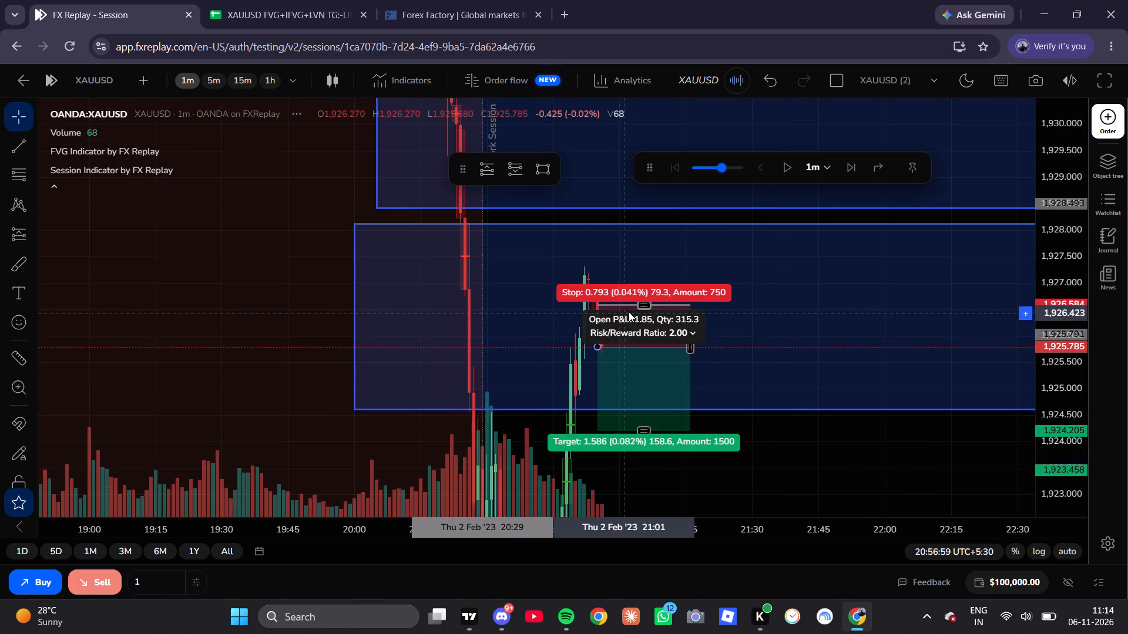
left_click_drag(640, 307, 649, 262)
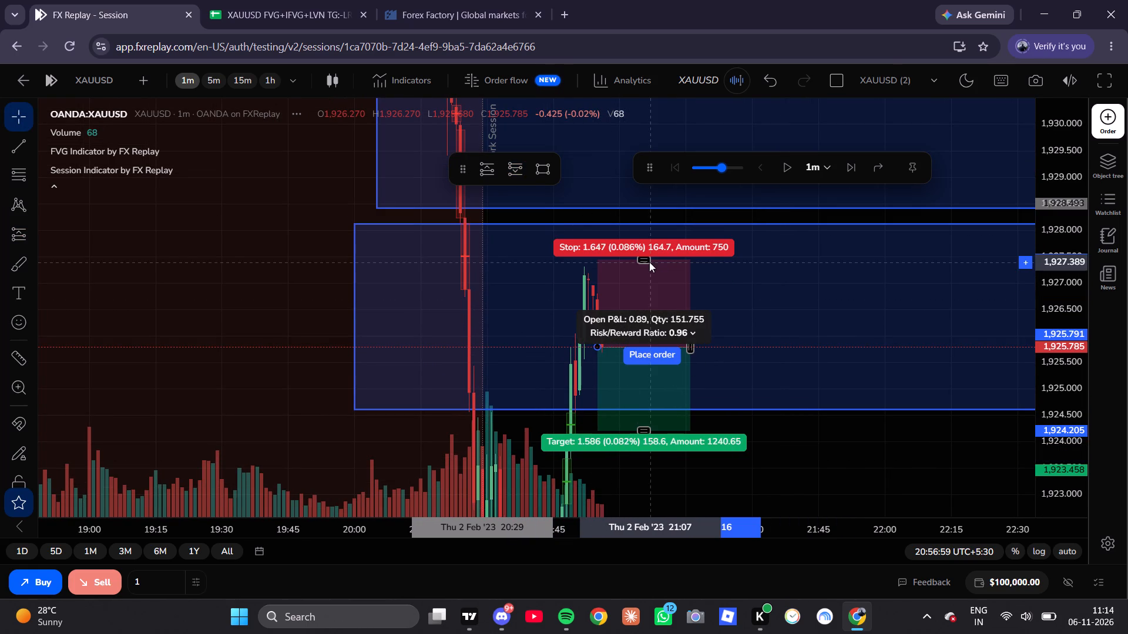
left_click_drag(649, 262, 650, 265)
scroll(641, 264, "down", 11)
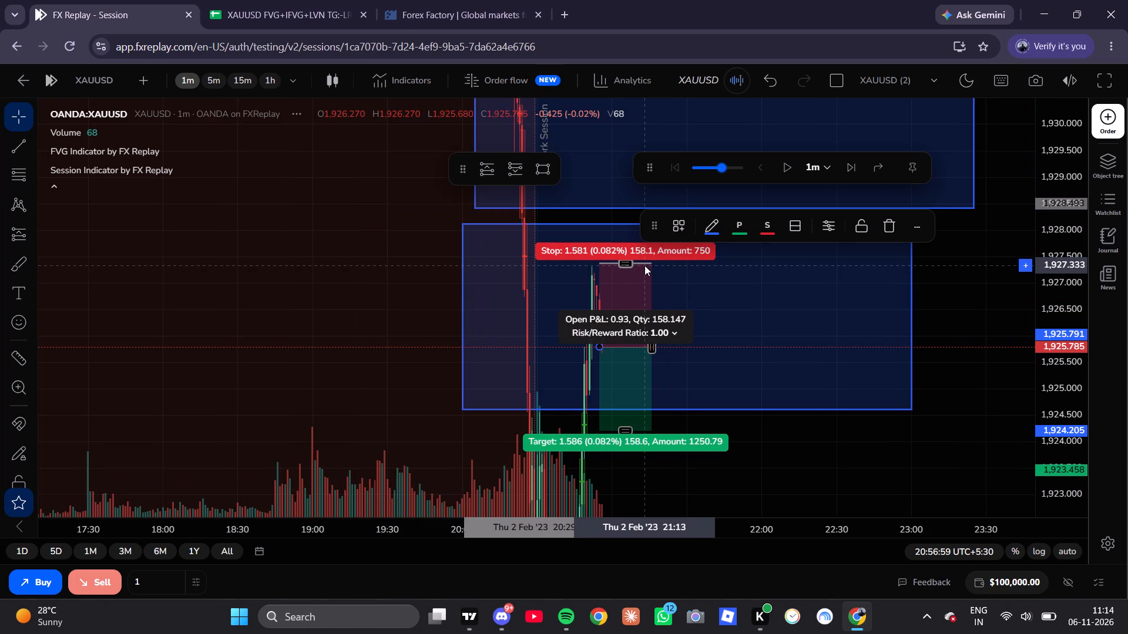
left_click_drag(624, 264, 630, 267)
Raise the short position's stop to about 1,928.2, just above the bottom zone.
left_click_drag(955, 317, 934, 367)
scroll(925, 344, "down", 10)
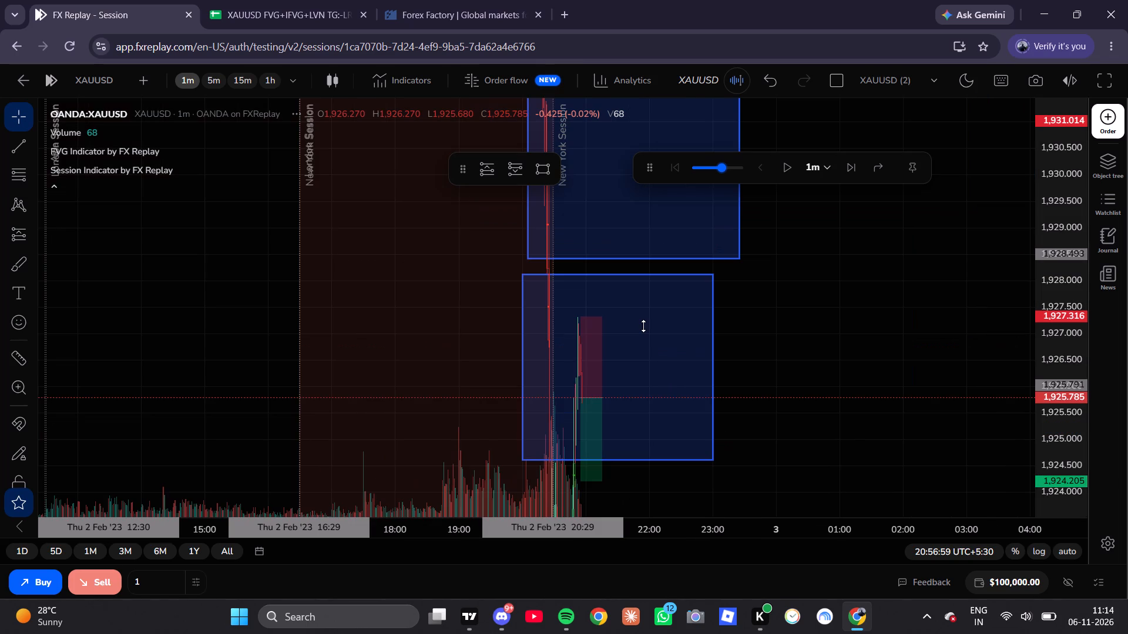
left_click_drag(589, 316, 605, 271)
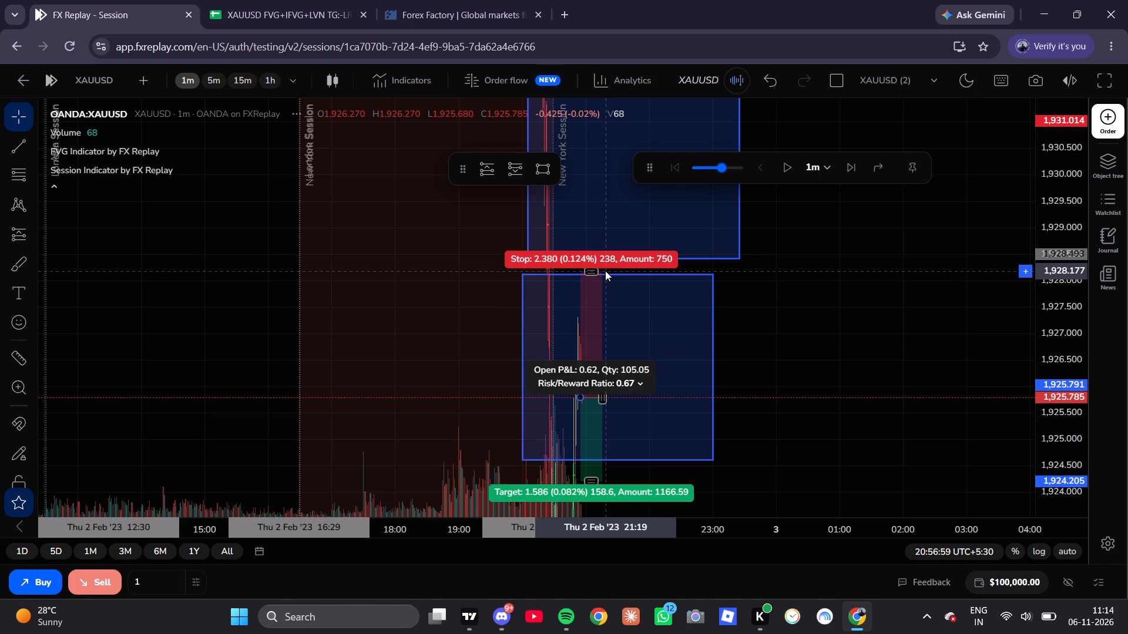
left_click_drag(605, 271, 605, 268)
left_click(779, 368)
Lower the short position's target to about 1,920.9, near the previous daily low, for a risk/reward ratio of 2.00.
left_click_drag(781, 368, 767, 216)
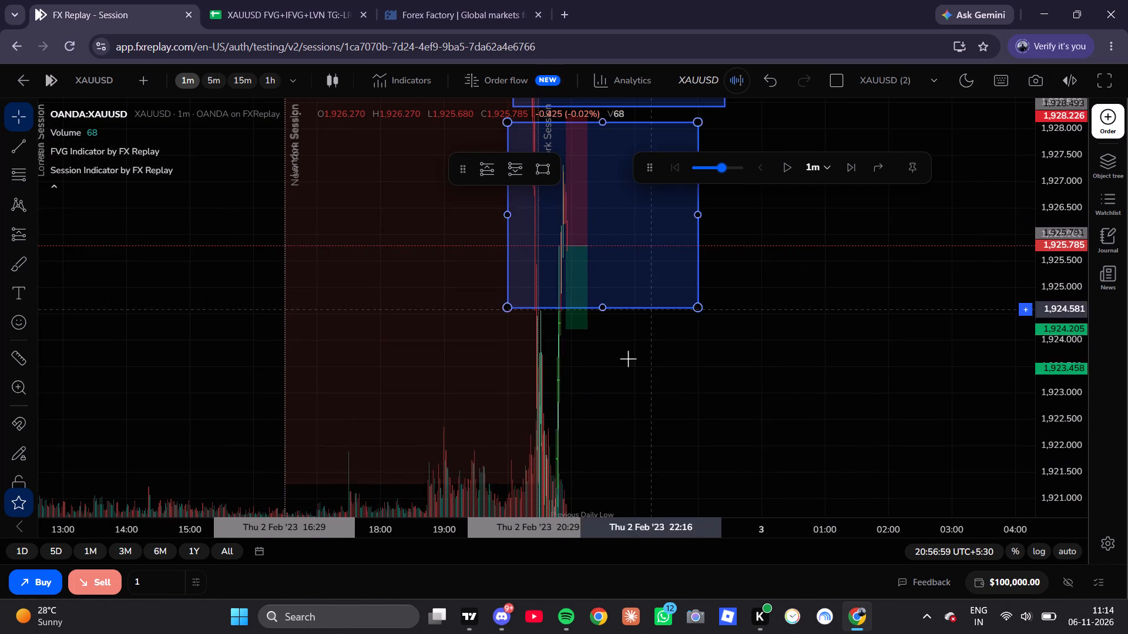
scroll(629, 362, "down", 6)
scroll(1057, 419, "down", 17)
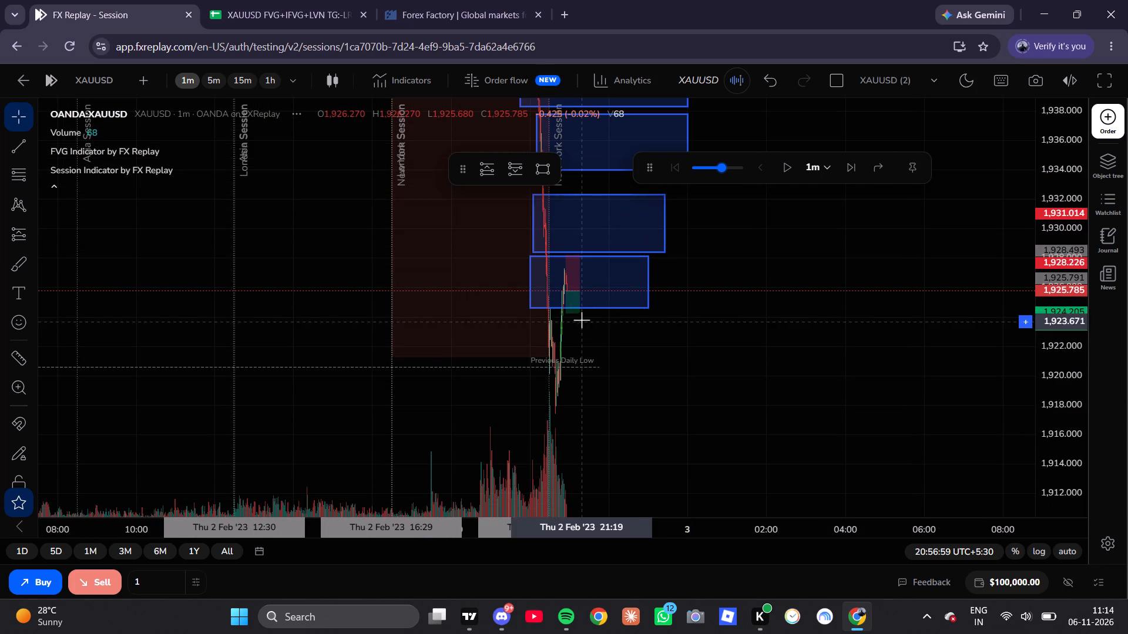
left_click_drag(572, 310, 597, 358)
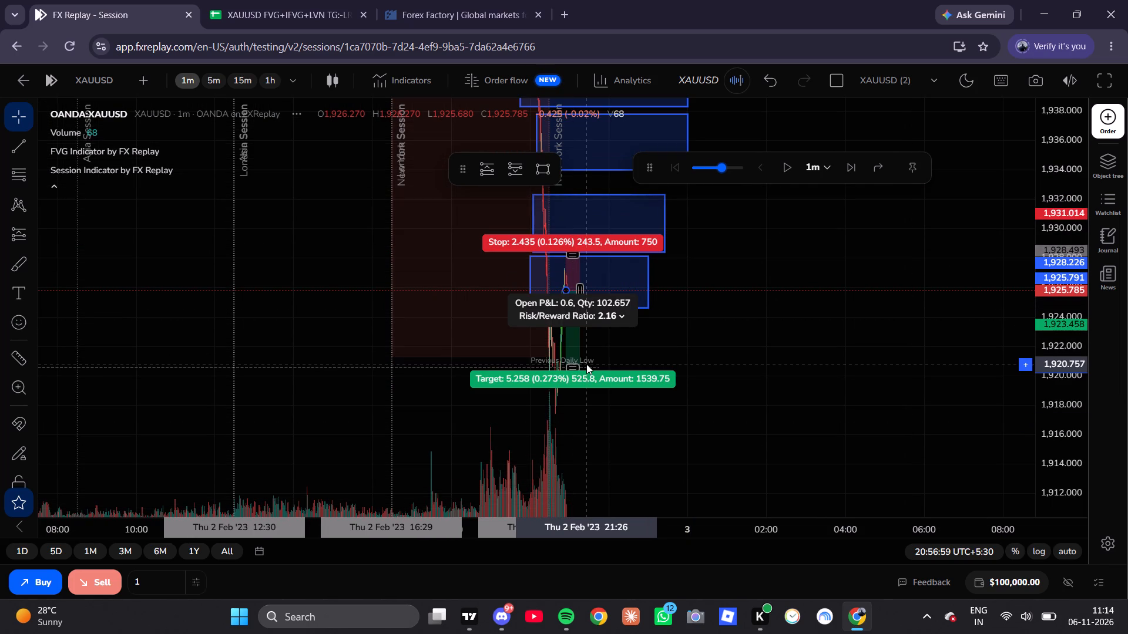
left_click(750, 388)
Play the 1m replay forward to 21:53 on 2 Feb to run the short trade.
left_click(789, 165)
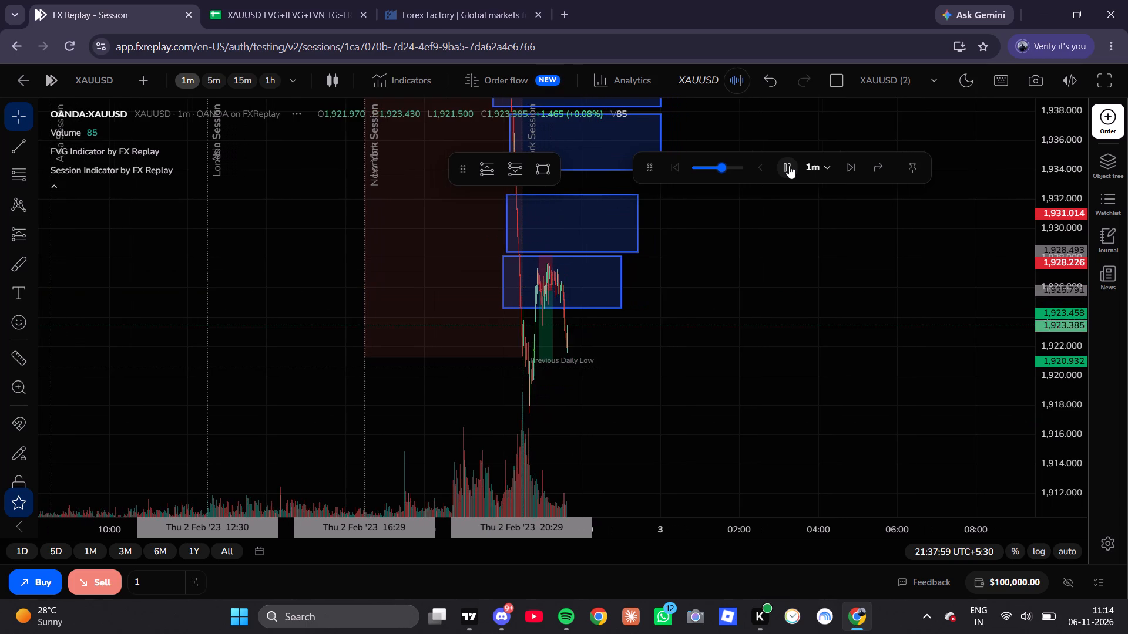
left_click(789, 166)
left_click_drag(720, 355, 874, 366)
scroll(607, 349, "up", 10)
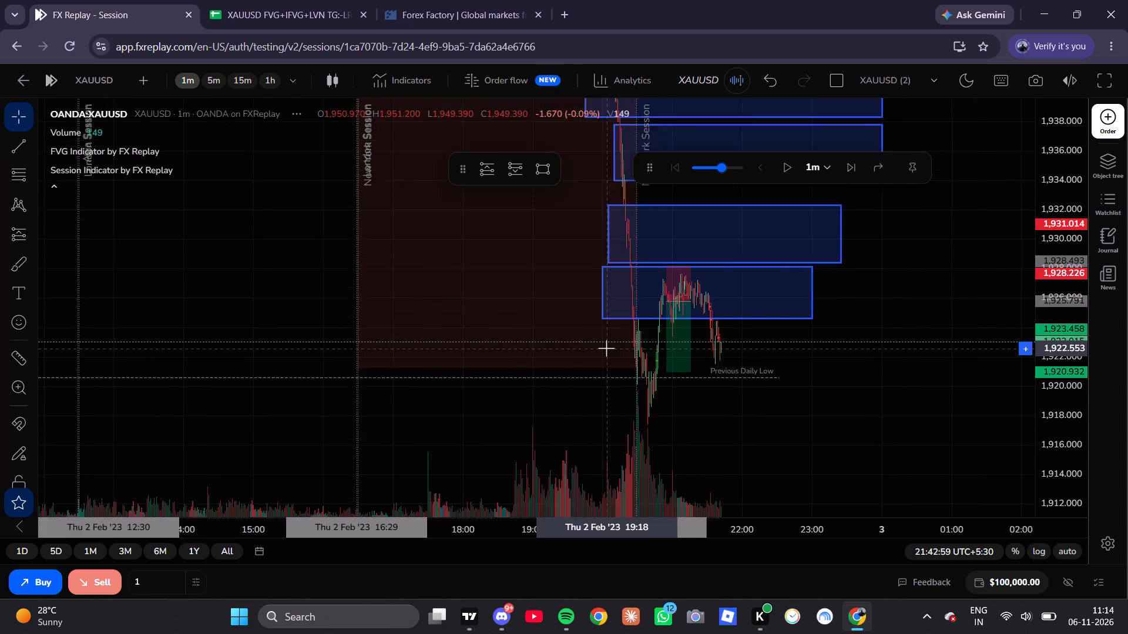
scroll(606, 348, "up", 6)
left_click_drag(908, 472, 865, 479)
left_click(790, 171)
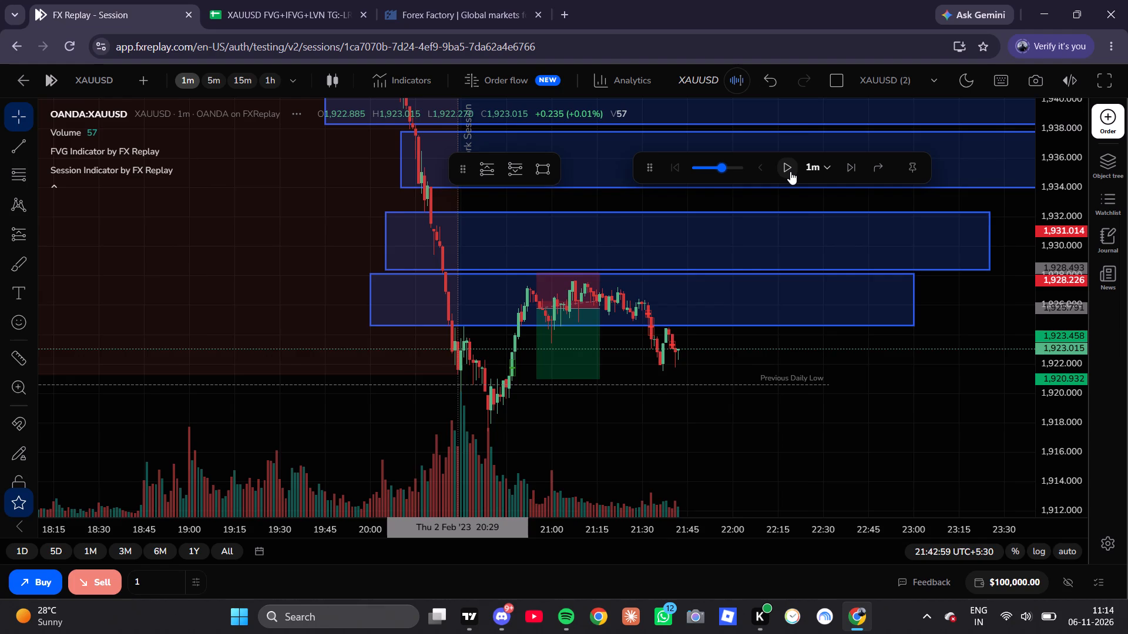
left_click(790, 171)
left_click_drag(784, 359, 794, 390)
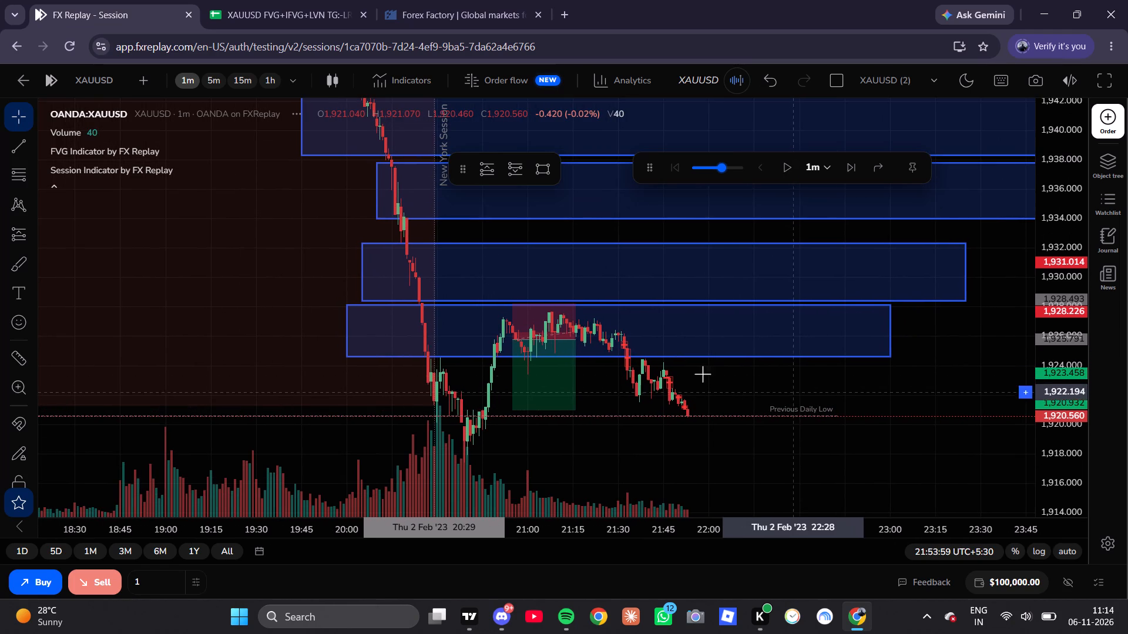
Extend the short position's box in time to just past the latest candle.
left_click_drag(575, 337, 721, 369)
left_click(743, 494)
Measure the price distance from the London session range down to near the previous daily low, and dismiss the calendar reminder.
scroll(742, 423, "down", 5)
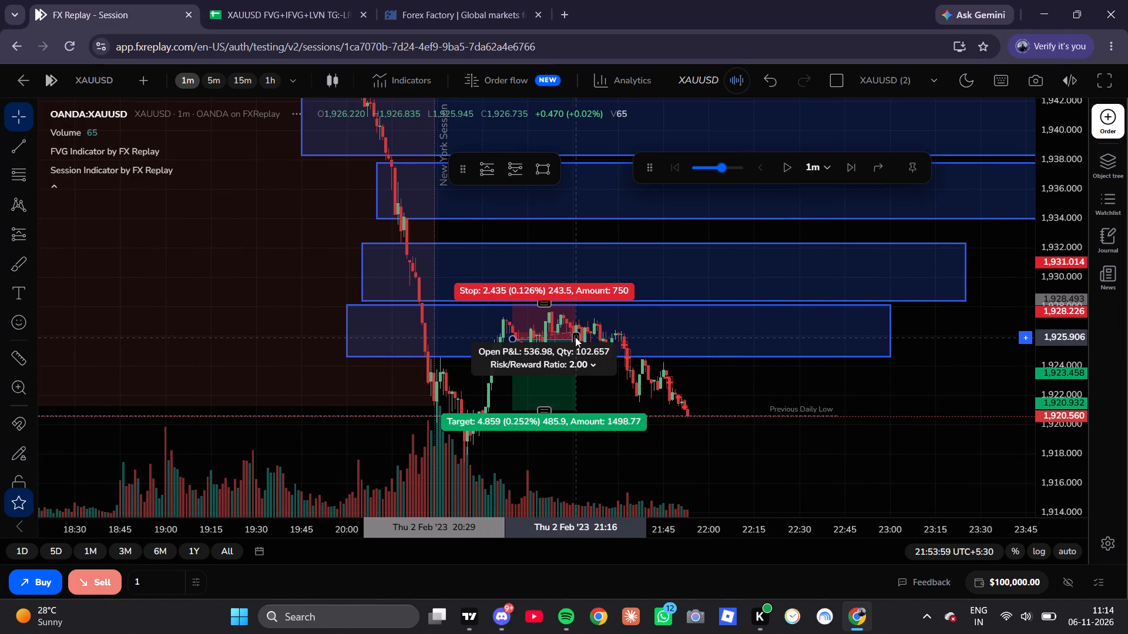
scroll(575, 337, "down", 8)
scroll(600, 425, "up", 1)
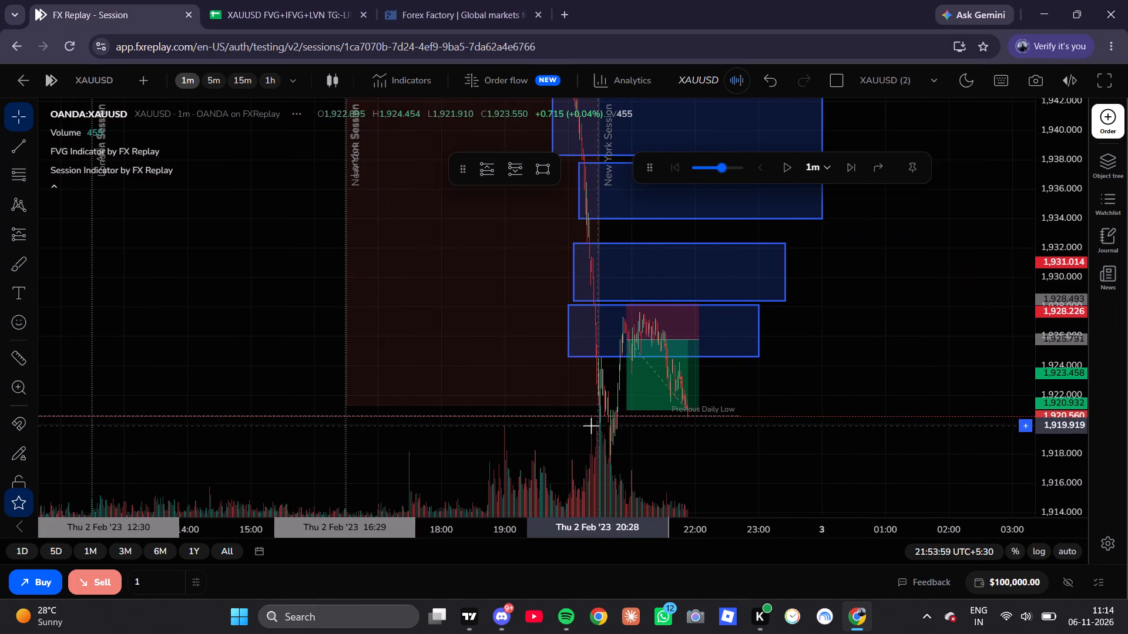
scroll(1069, 198, "down", 6)
scroll(1062, 222, "up", 1)
scroll(1062, 222, "down", 14)
scroll(1046, 231, "up", 1)
scroll(1046, 231, "down", 2)
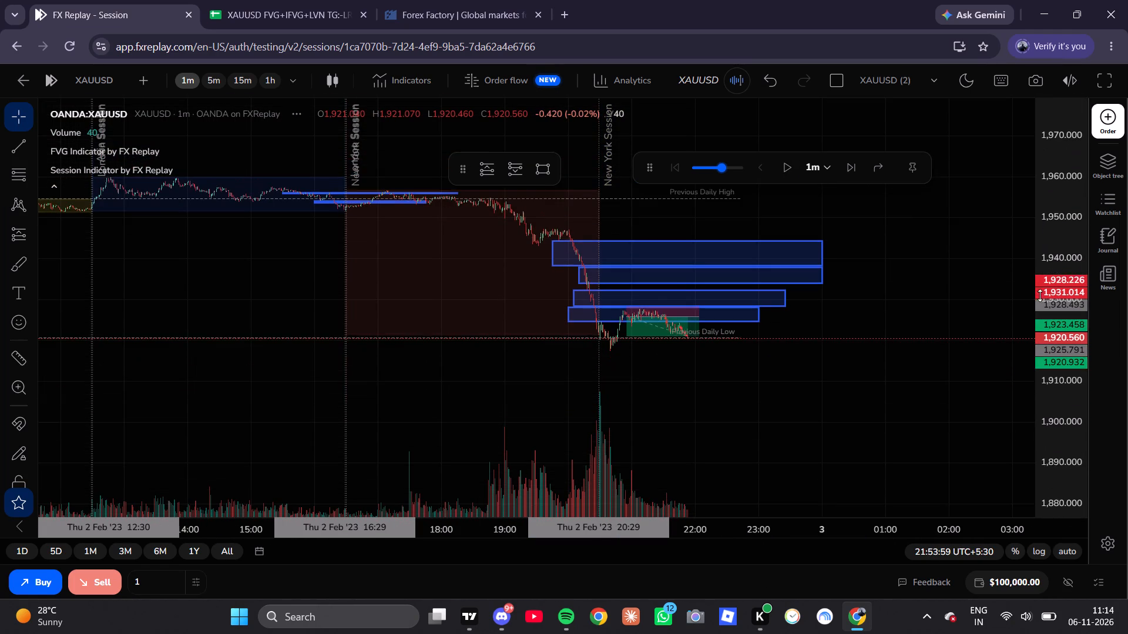
left_click_drag(916, 286, 905, 347)
scroll(899, 328, "down", 14)
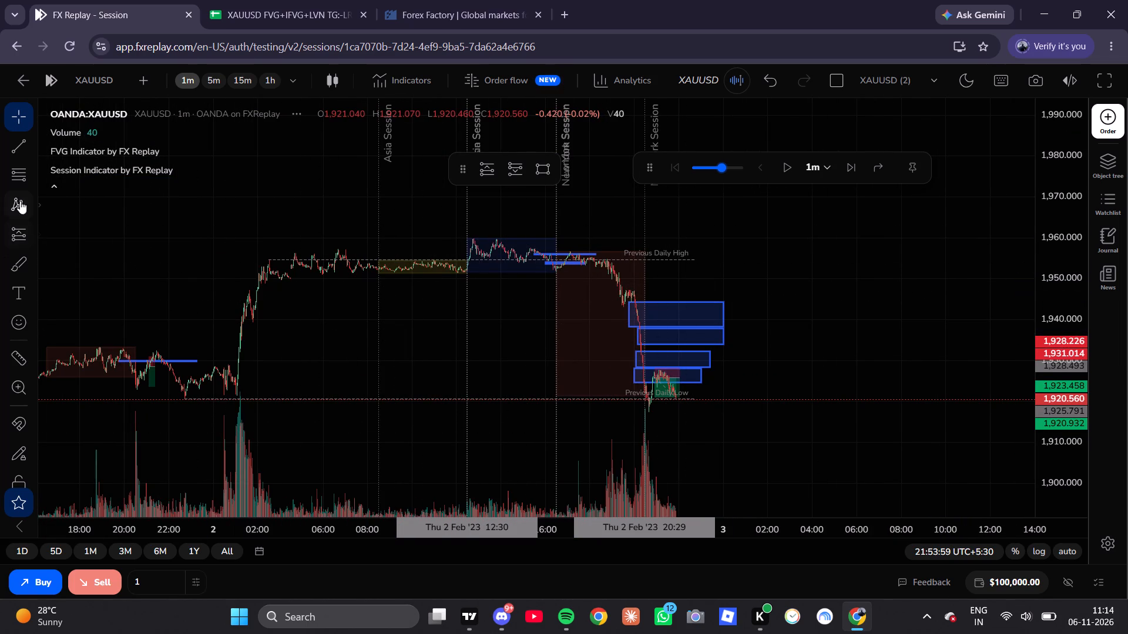
left_click(19, 353)
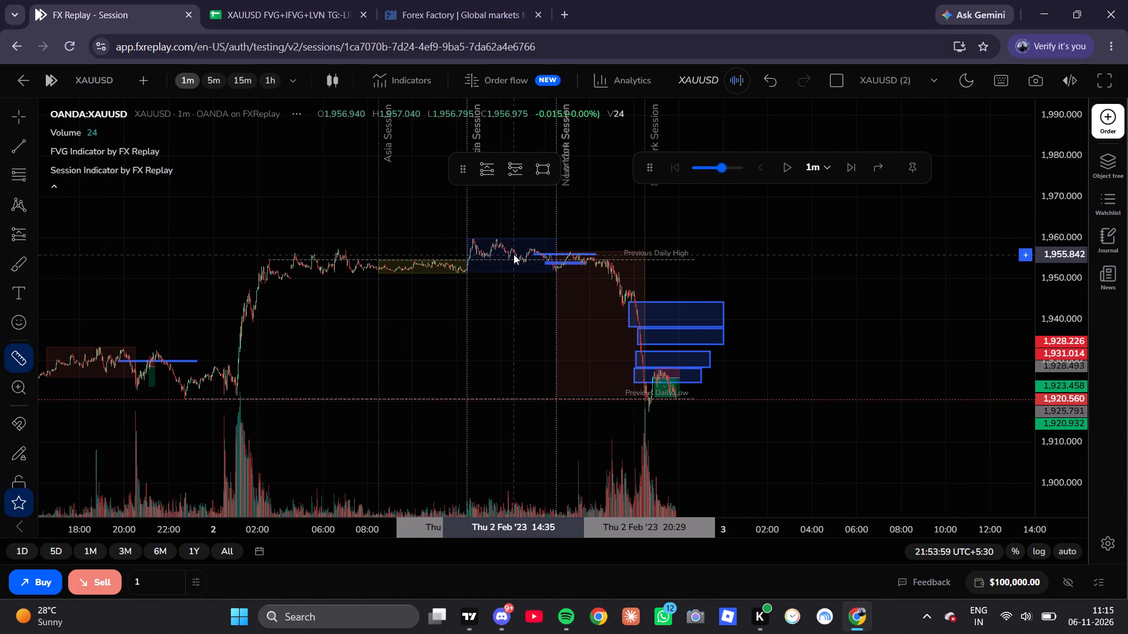
left_click(513, 249)
left_click(539, 389)
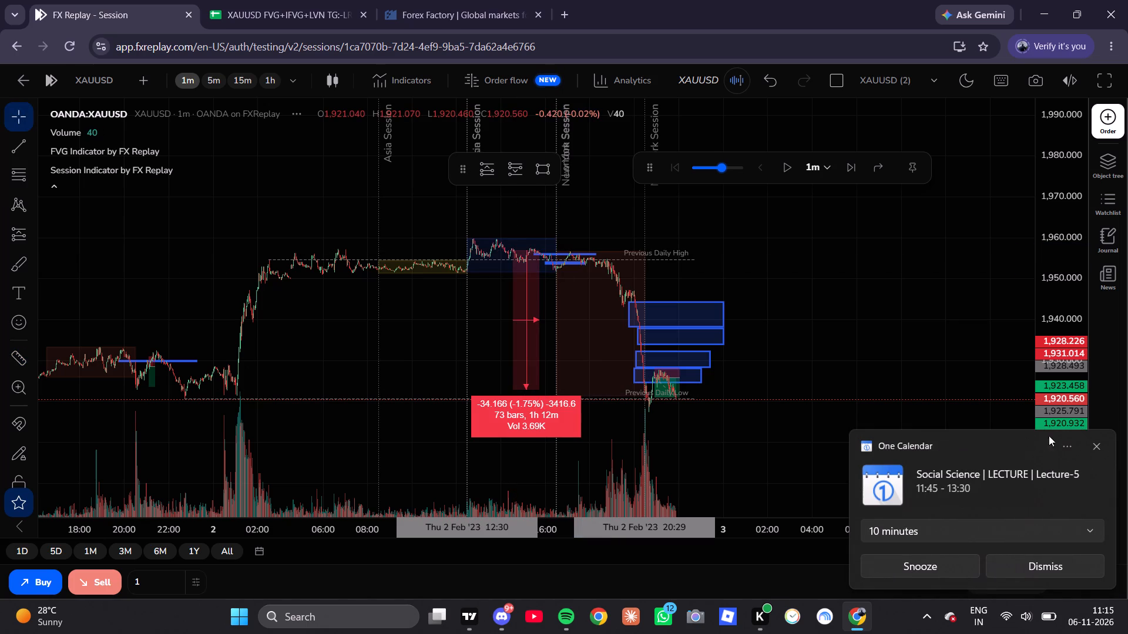
left_click(1099, 441)
left_click(909, 388)
Play the 1m replay forward to 22:14 on 2 Feb.
scroll(1057, 375, "up", 4)
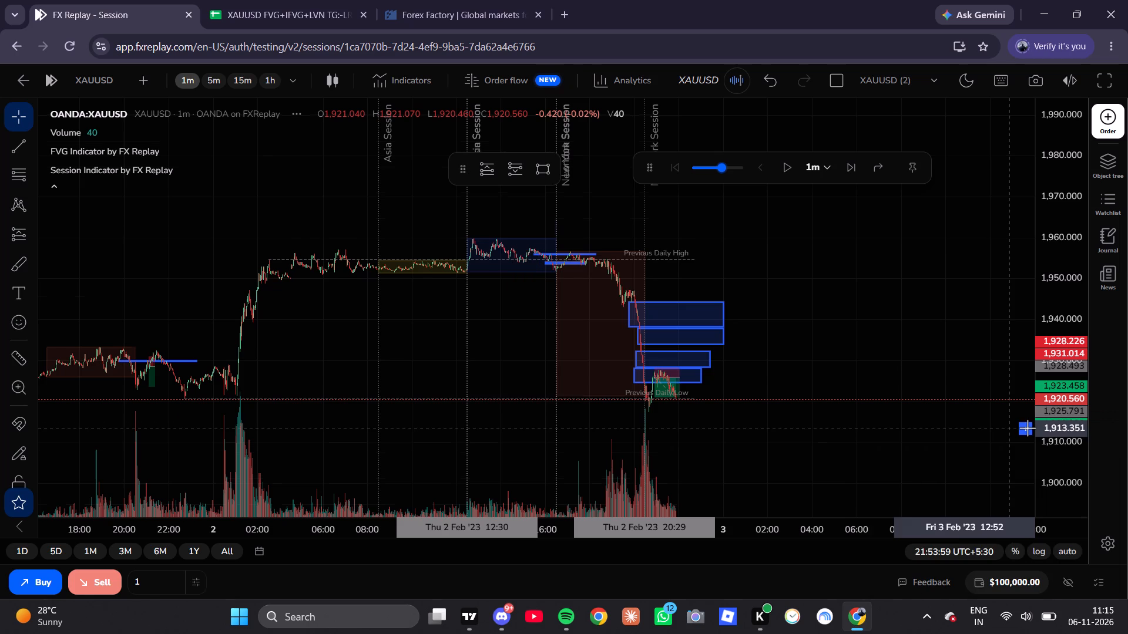
scroll(1028, 428, "up", 4)
scroll(797, 399, "up", 4)
left_click_drag(831, 432, 855, 363)
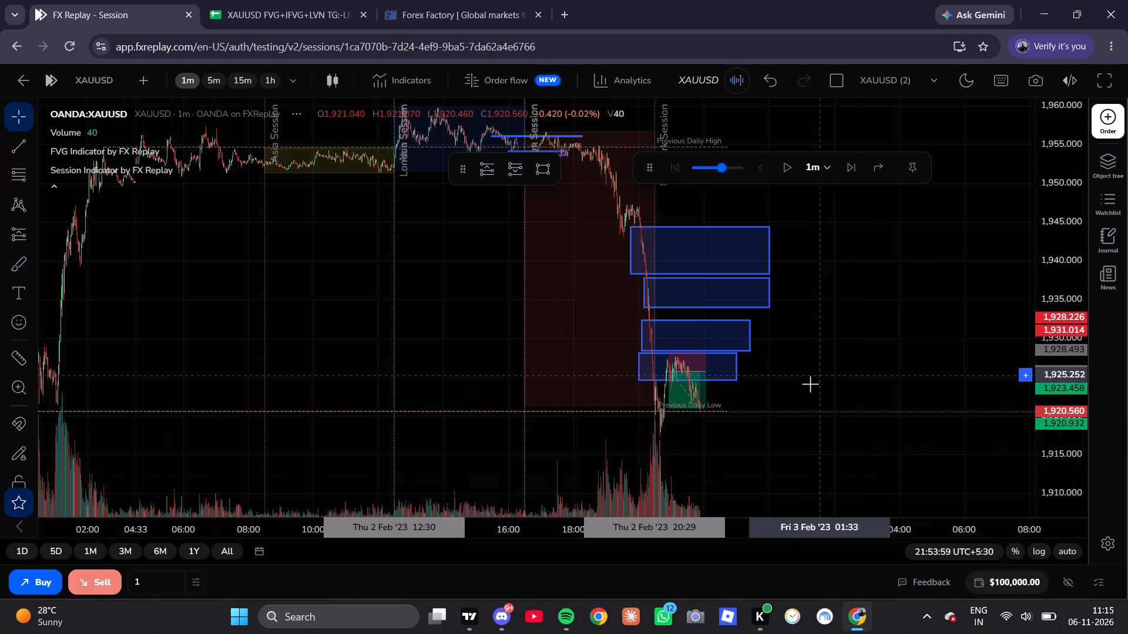
scroll(986, 433, "down", 3)
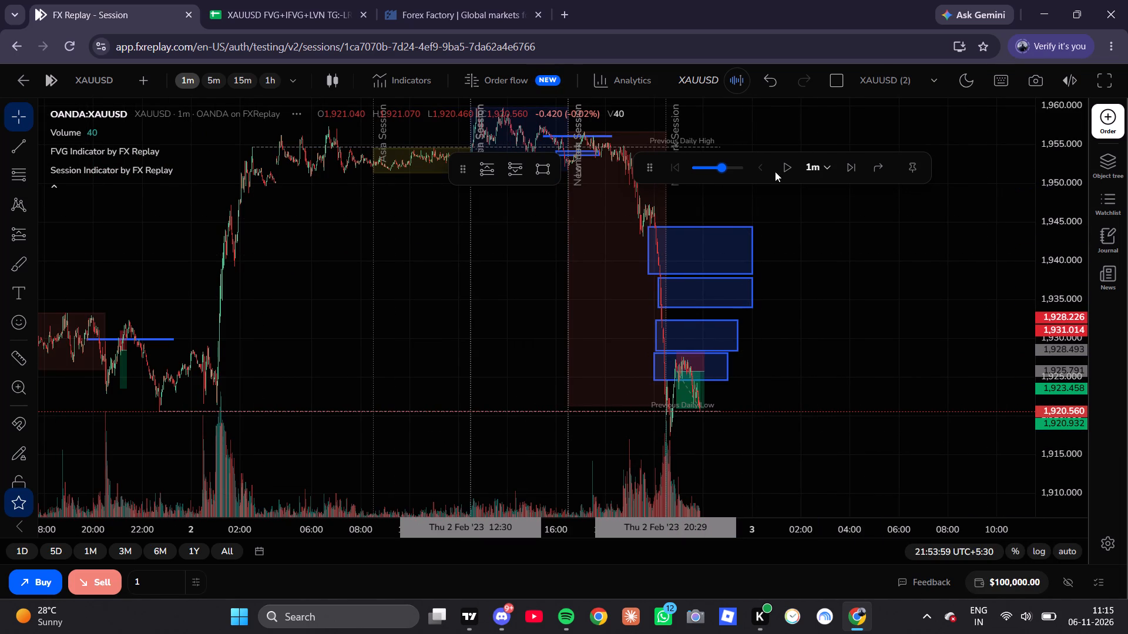
left_click(785, 167)
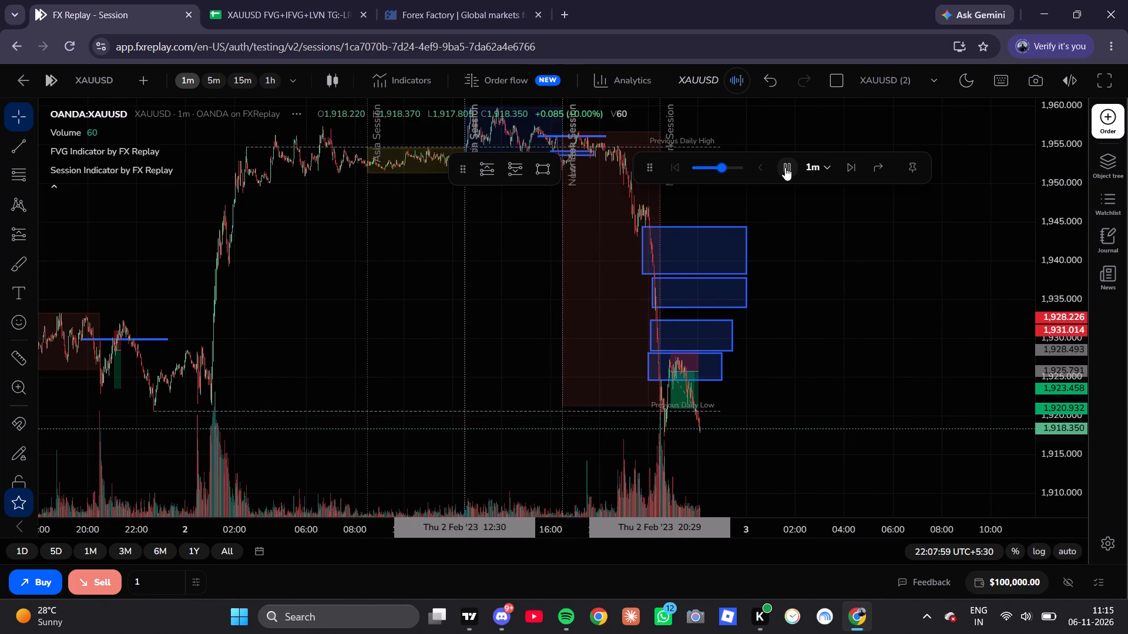
left_click(785, 167)
Examine the short trade and the latest price action against the four marked zones, and dismiss the feedback prompt.
scroll(434, 258, "up", 5)
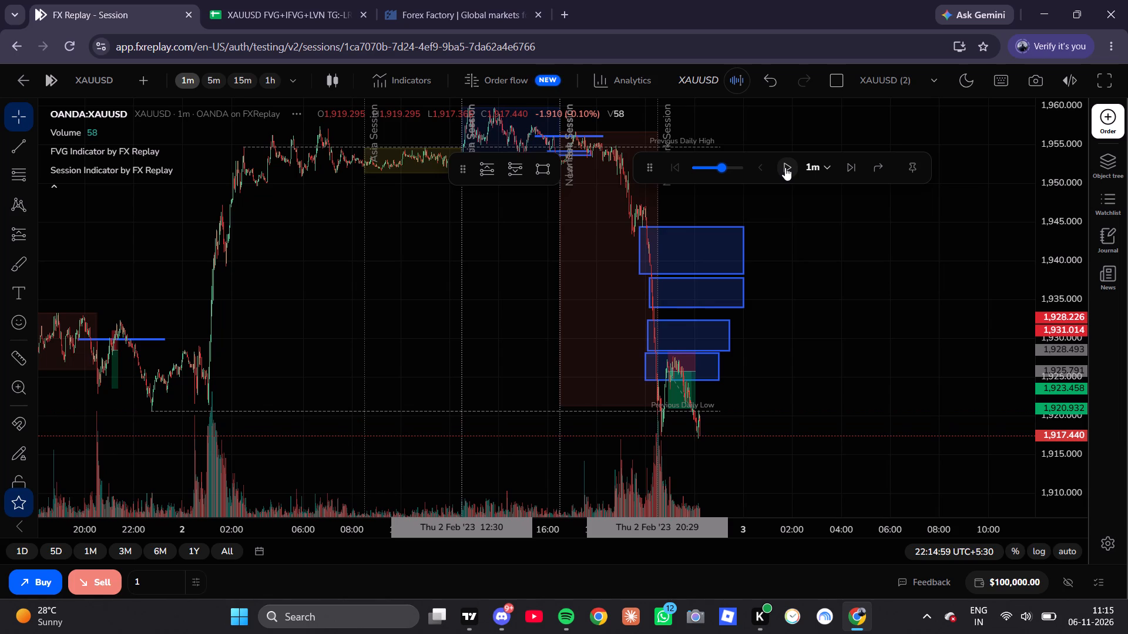
scroll(450, 269, "up", 3)
scroll(795, 335, "down", 4)
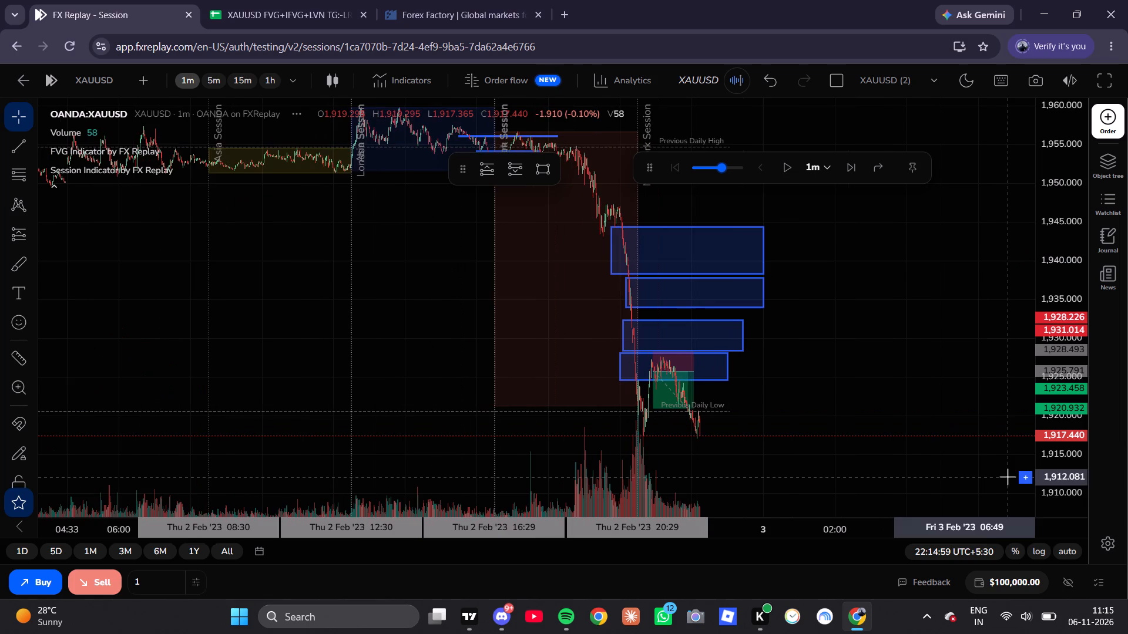
scroll(1046, 433, "up", 3)
scroll(857, 379, "up", 2)
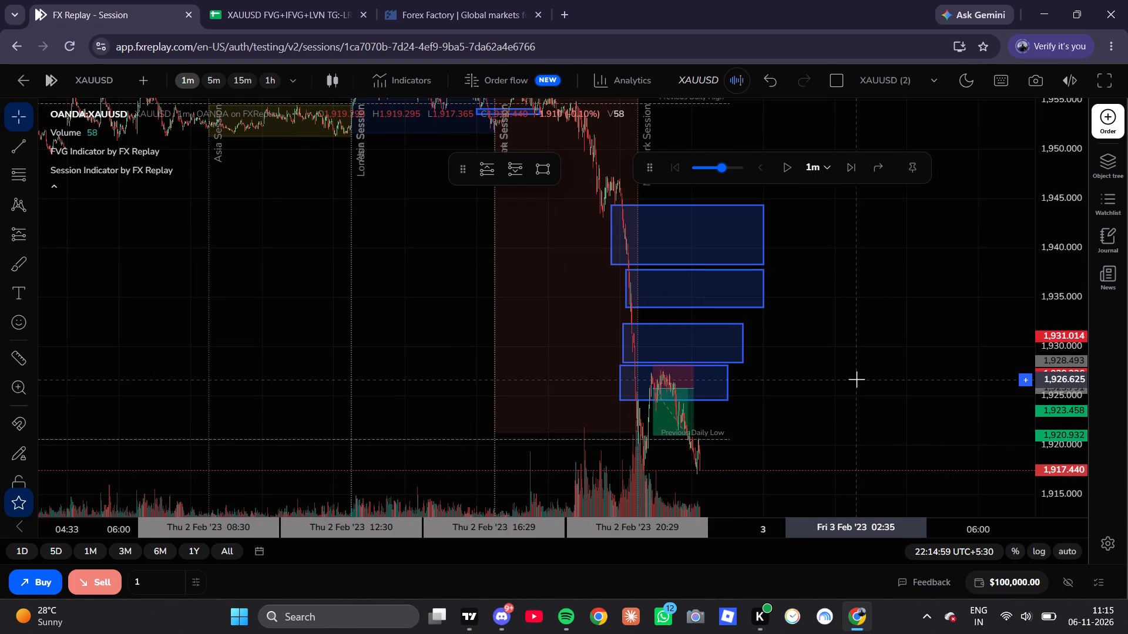
scroll(857, 379, "up", 5)
left_click_drag(849, 356, 927, 292)
scroll(823, 390, "up", 1)
scroll(821, 390, "down", 6)
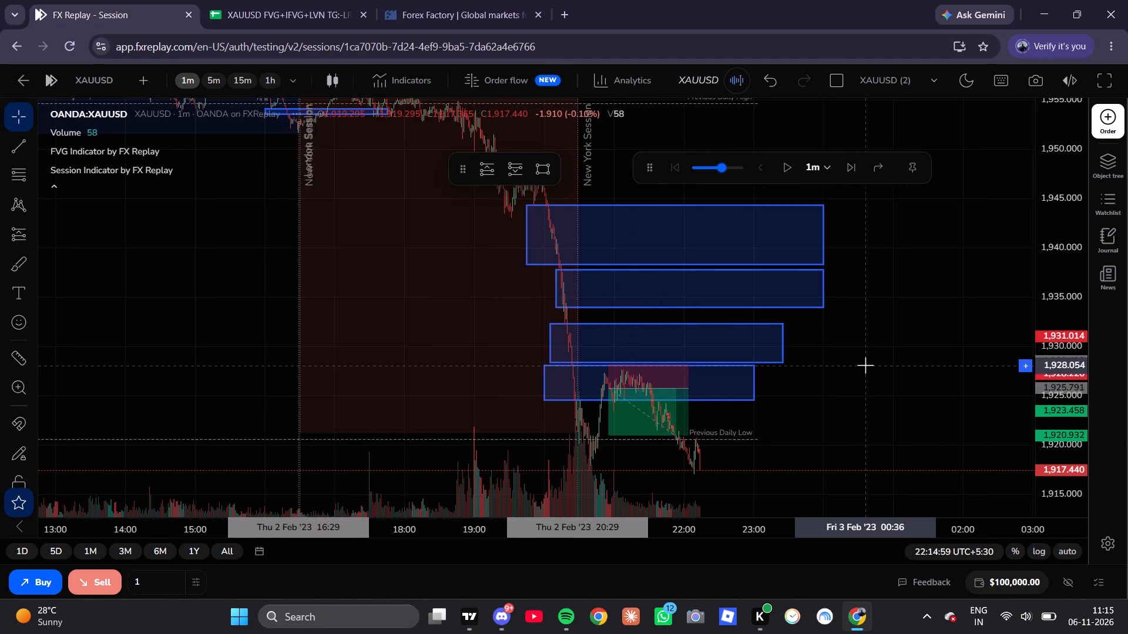
scroll(758, 389, "up", 15)
scroll(551, 434, "down", 4)
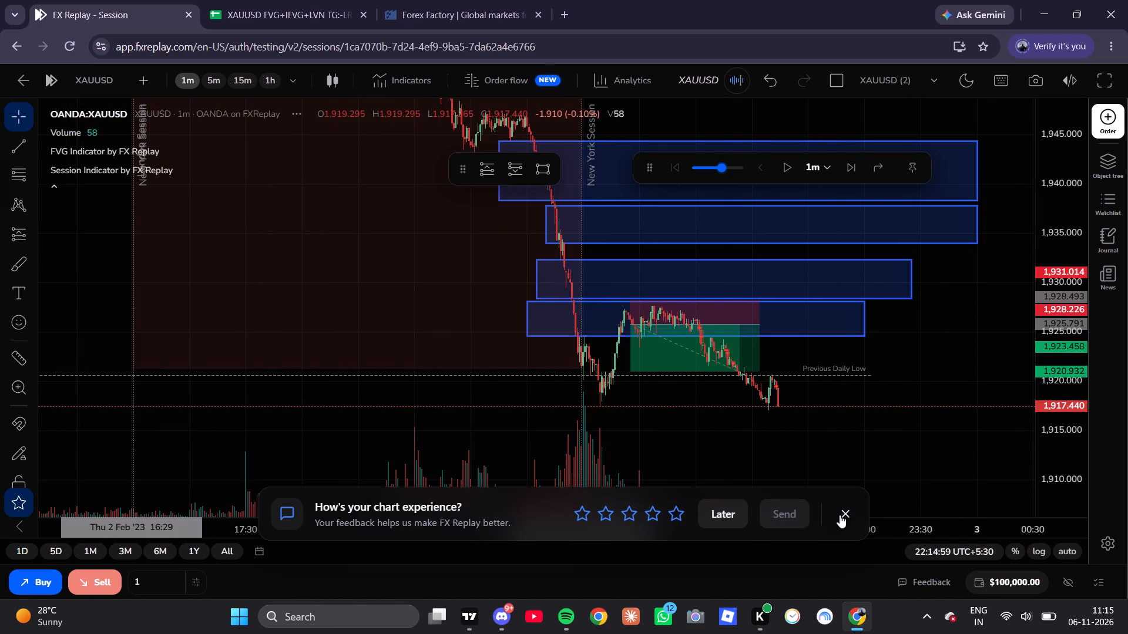
left_click(840, 515)
In the Google Sheets journal, set the result in F23 to WIN and cells B23 through E23 to YES.
left_click(264, 0)
scroll(415, 451, "down", 2)
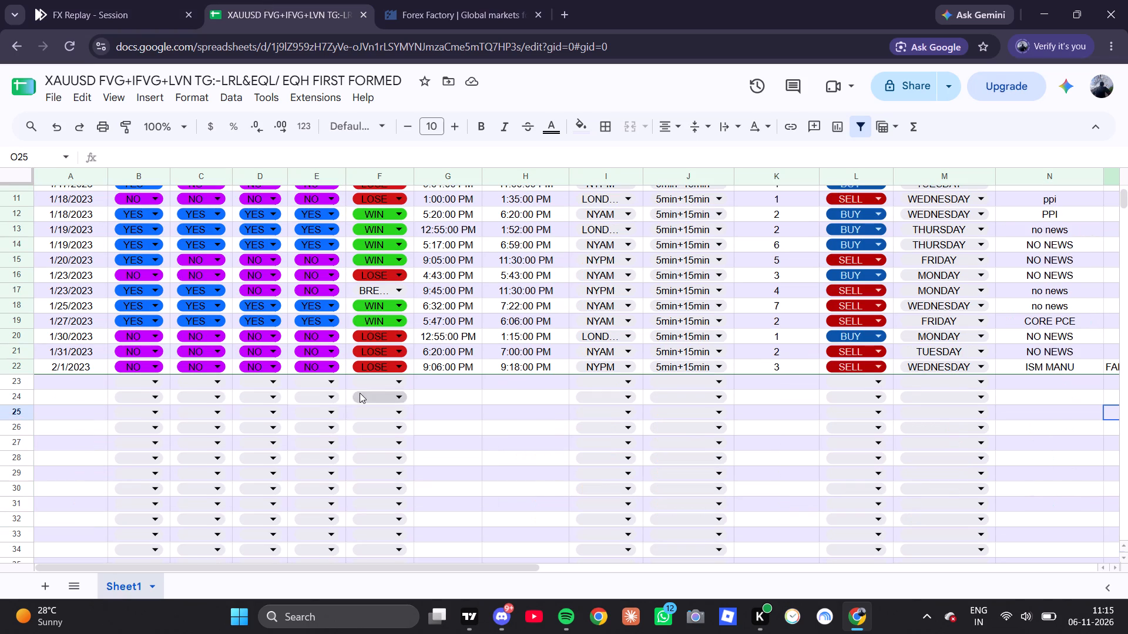
left_click(376, 380)
left_click(379, 400)
left_click(330, 380)
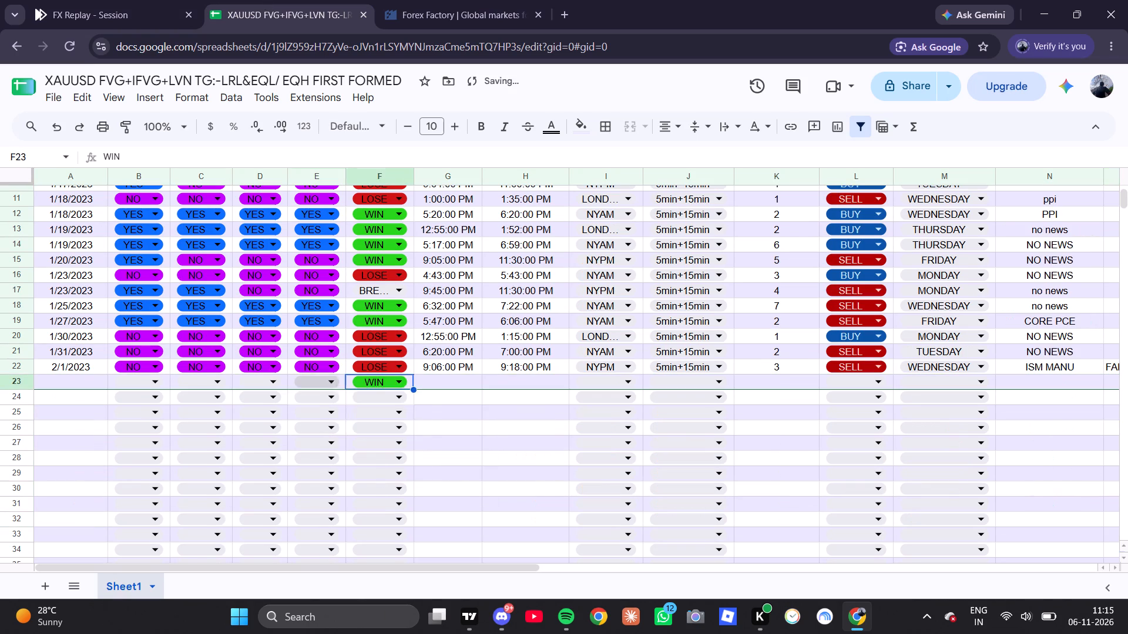
left_click(317, 400)
left_click(253, 374)
left_click(247, 381)
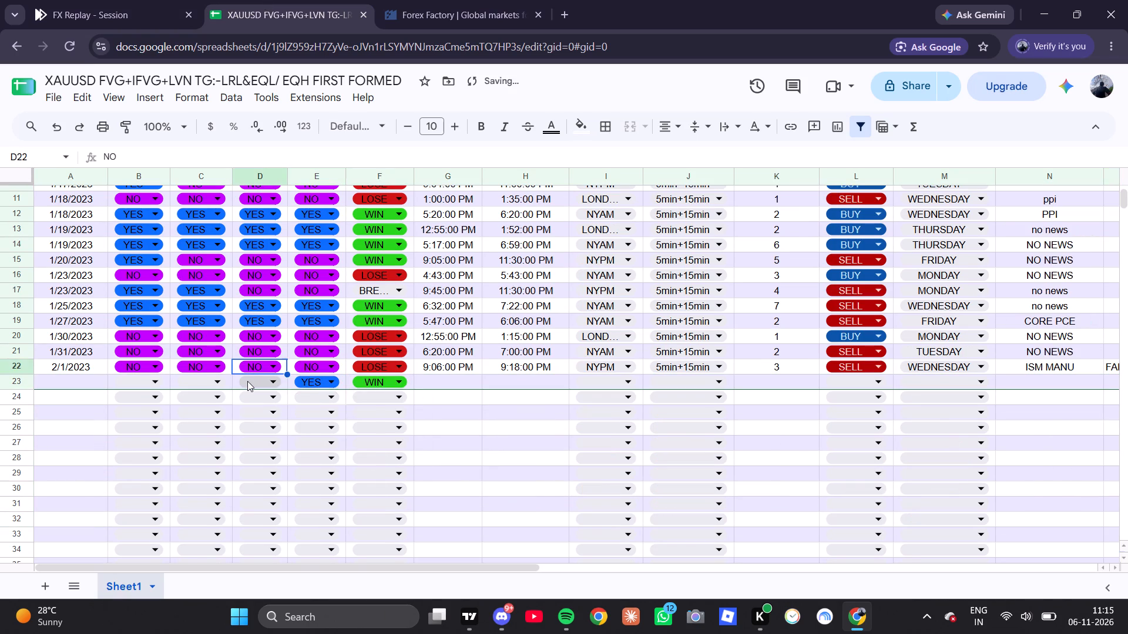
left_click(251, 403)
left_click(199, 380)
left_click(190, 406)
left_click(147, 390)
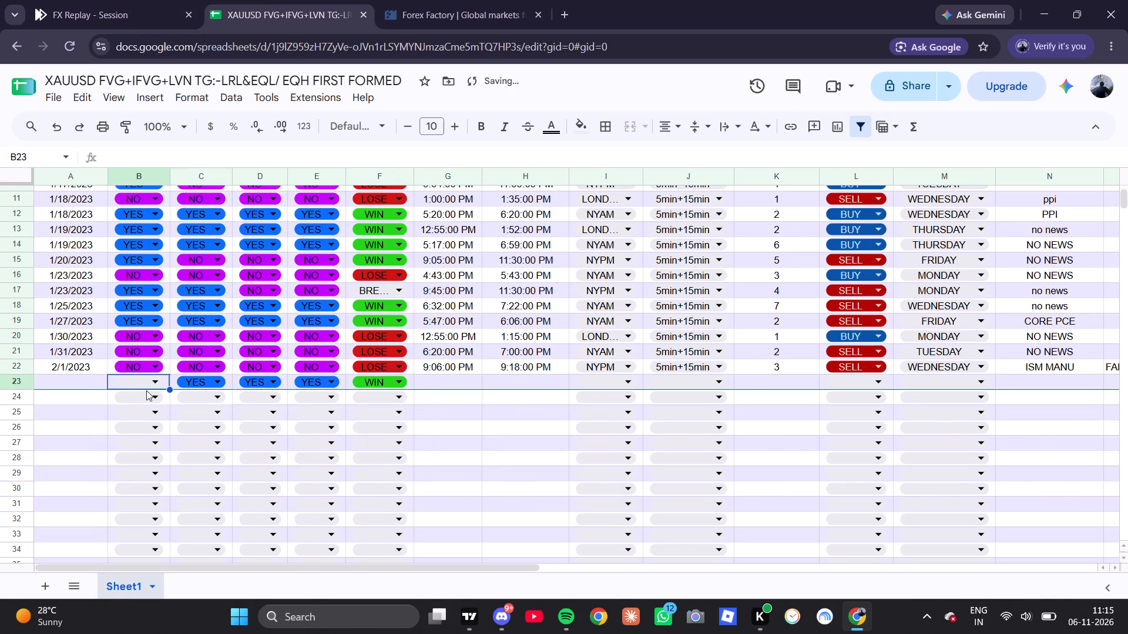
left_click(143, 381)
left_click(136, 399)
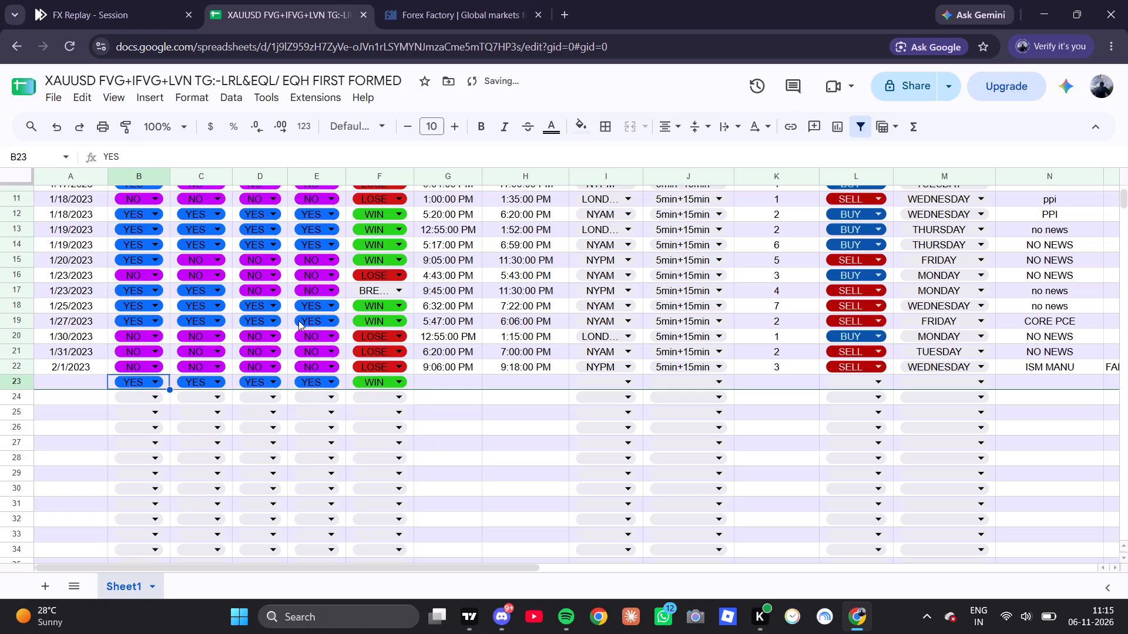
Set the timeframe in J23 to 5min+15min.
scroll(471, 358, "up", 1)
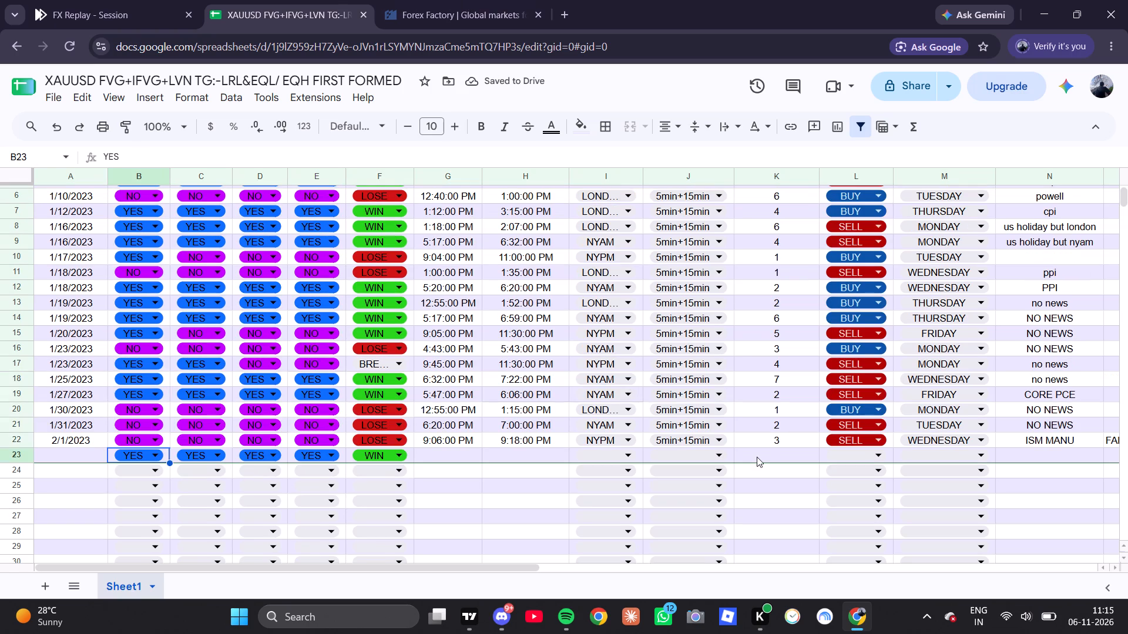
left_click(699, 455)
left_click(678, 479)
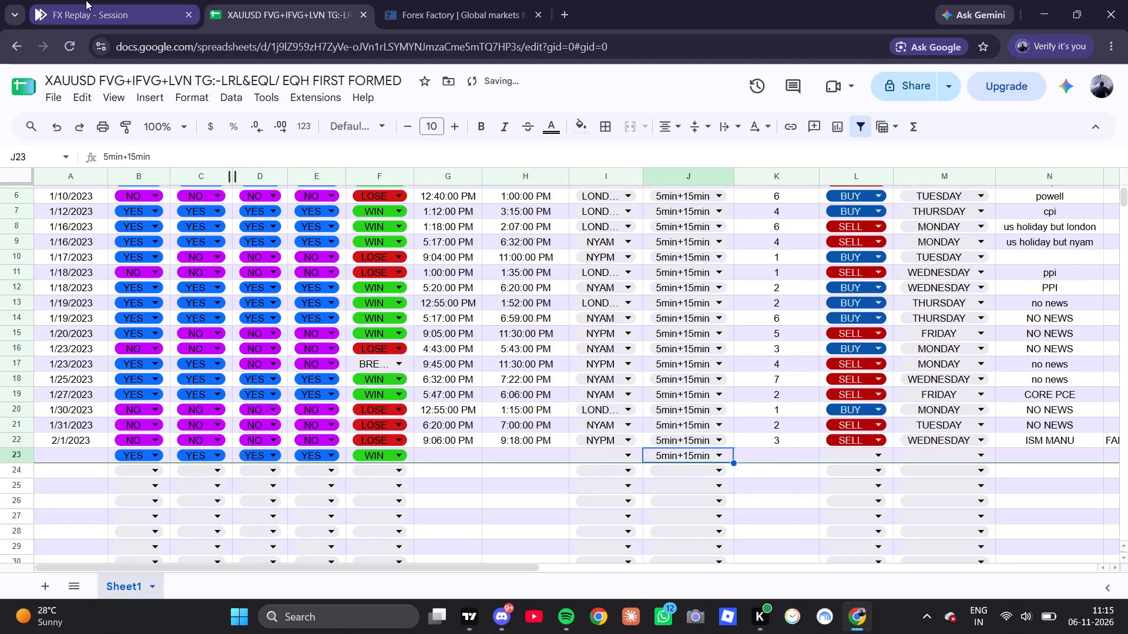
Check the short on the FX Replay chart and the Feb 2 news on Forex Factory, and journal 3 in K23 and SELL in L23.
left_click(86, 0)
scroll(1092, 358, "up", 5)
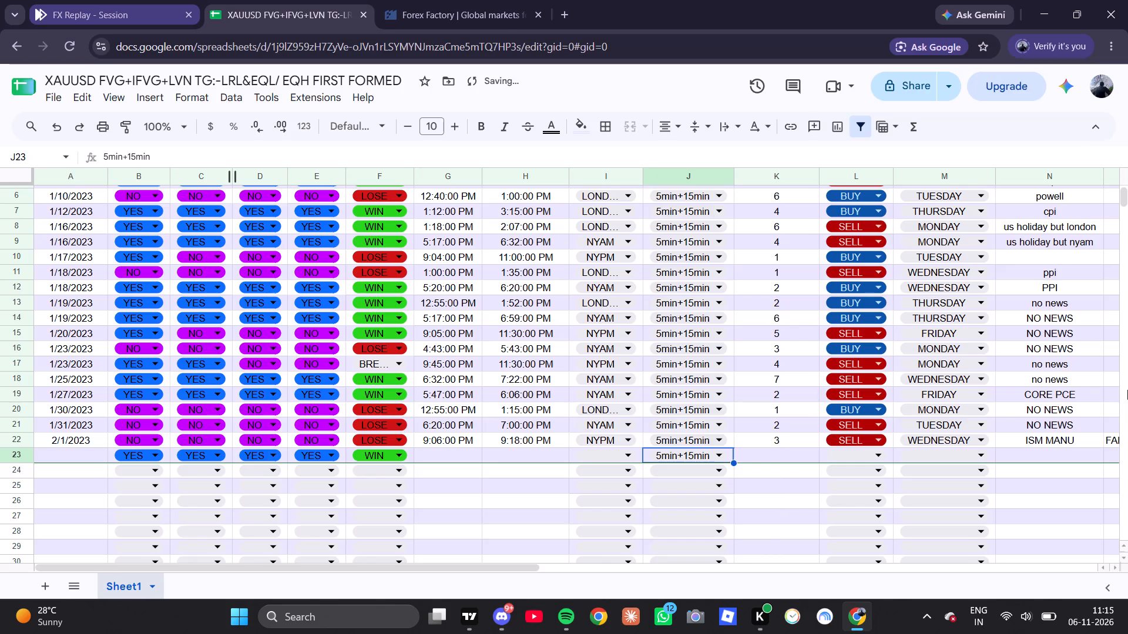
scroll(1084, 357, "up", 18)
scroll(216, 491, "up", 5)
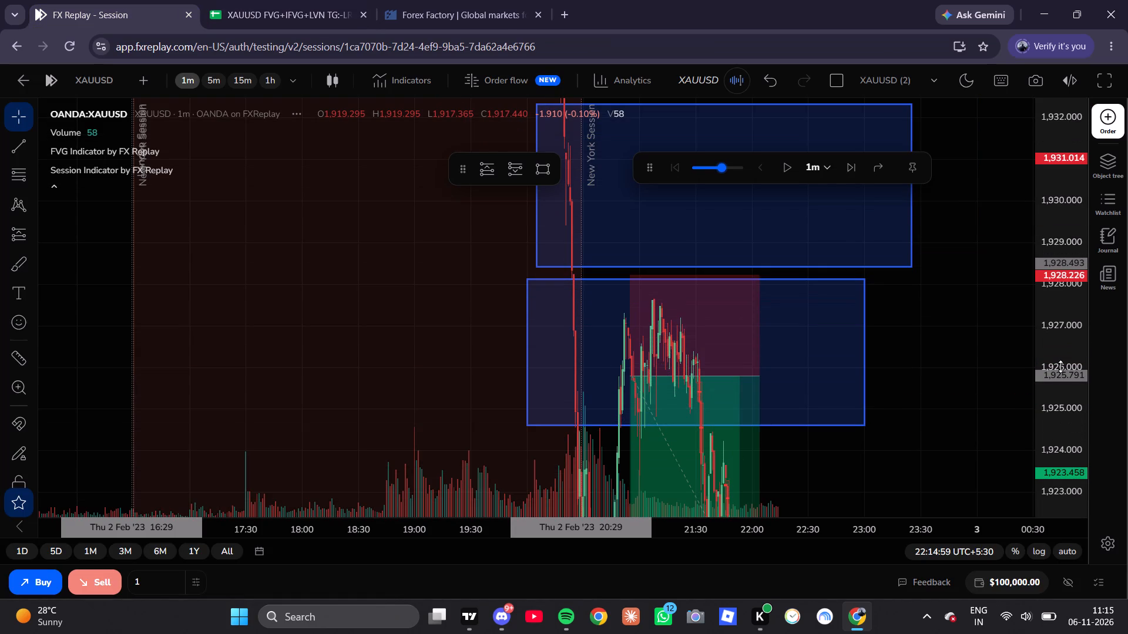
scroll(405, 467, "up", 3)
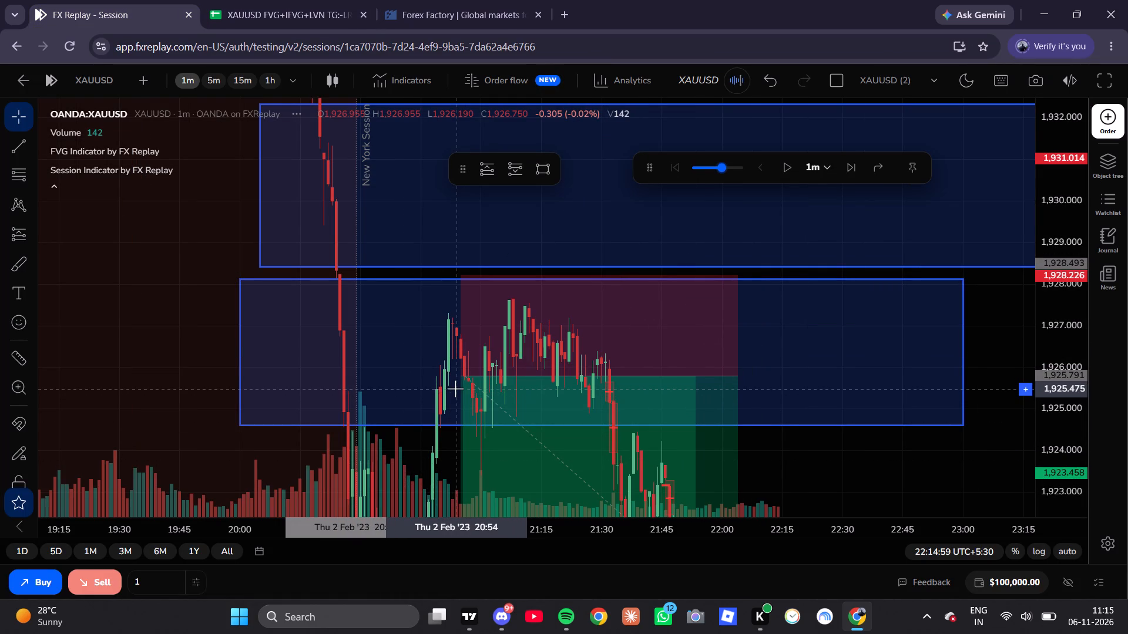
left_click(452, 0)
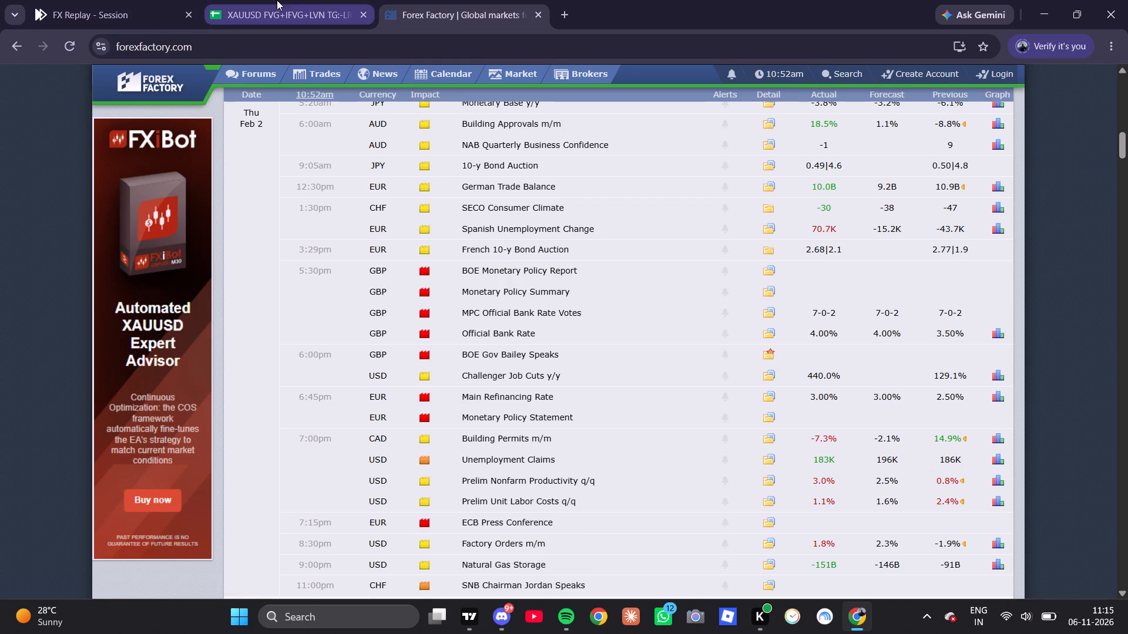
scroll(459, 281, "down", 1)
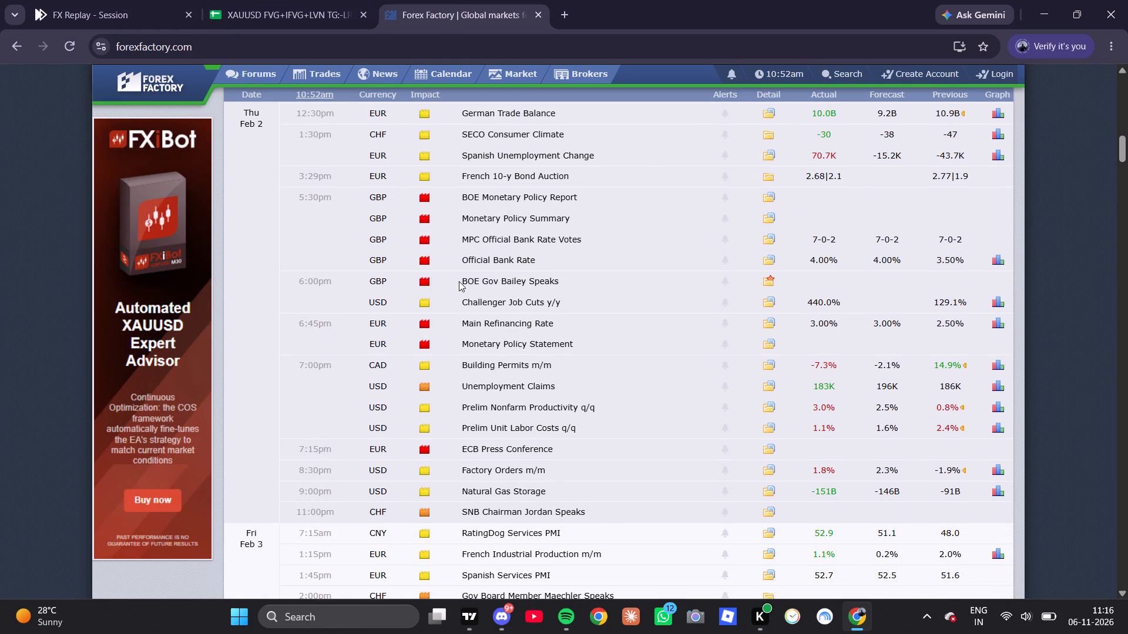
left_click(289, 6)
left_click(770, 460)
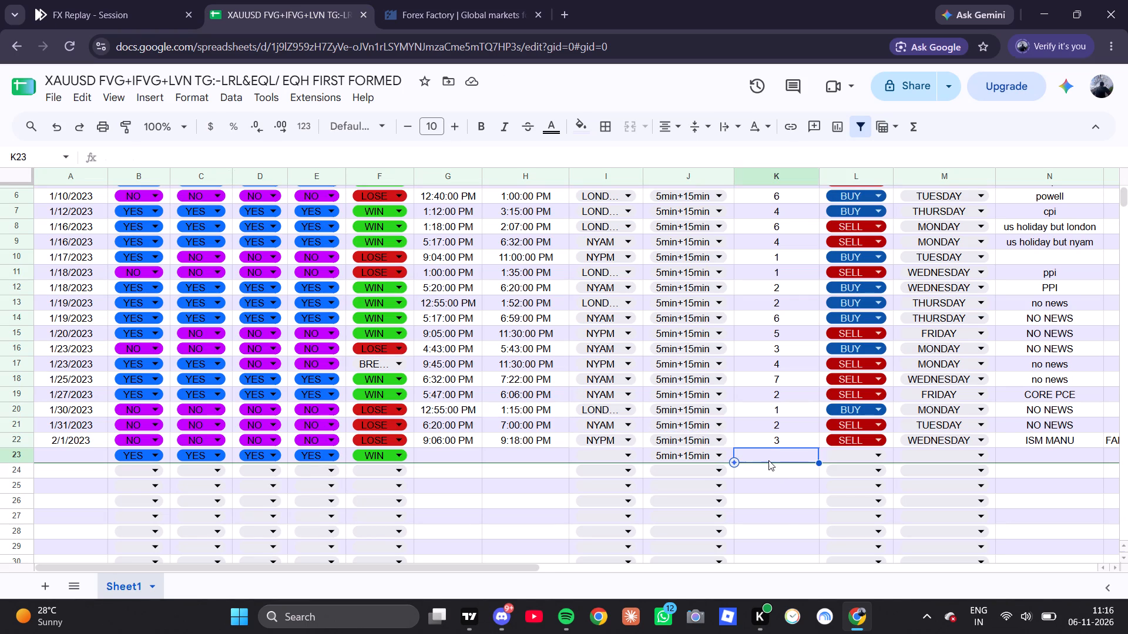
key("3")
left_click(829, 457)
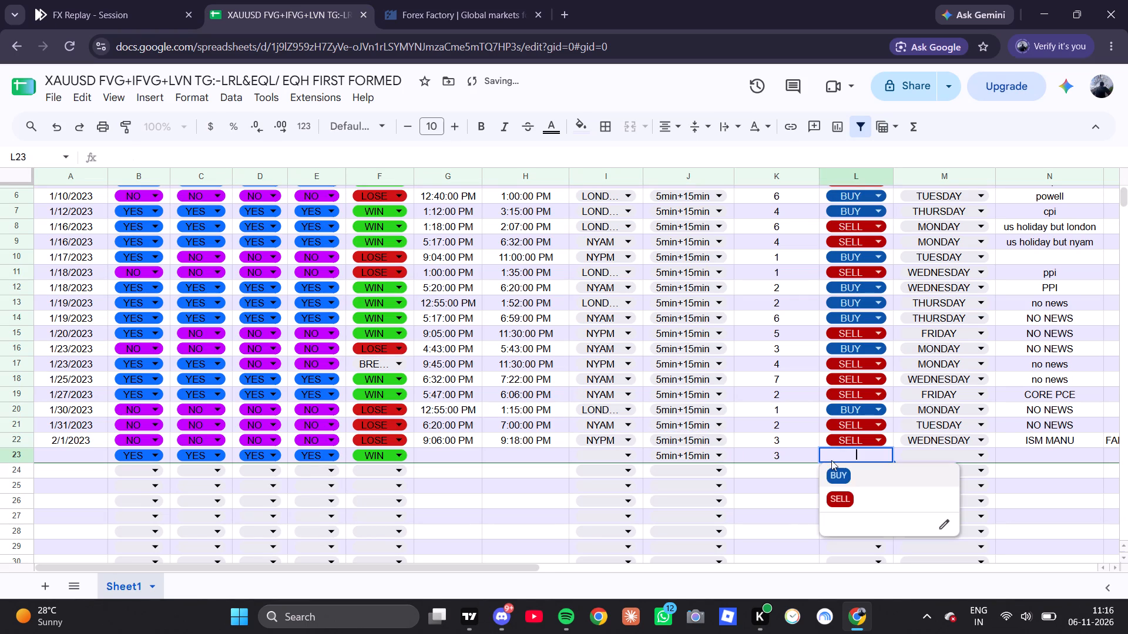
left_click(842, 489)
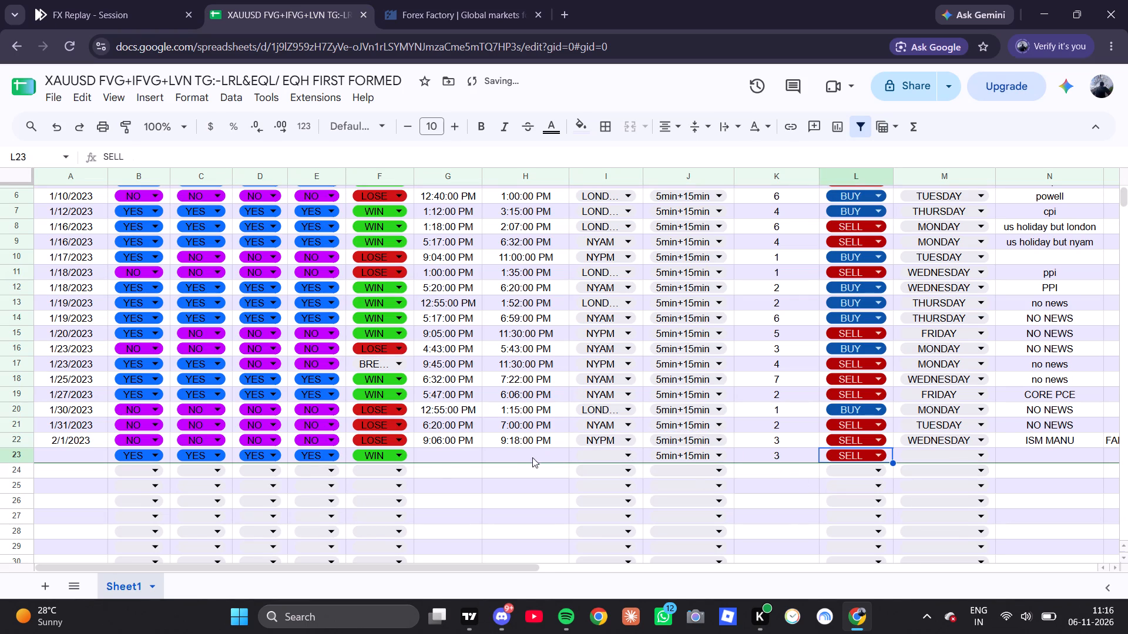
Look up the short's entry time on the replay chart and enter 20:56 in G23 of the journal.
left_click(434, 458)
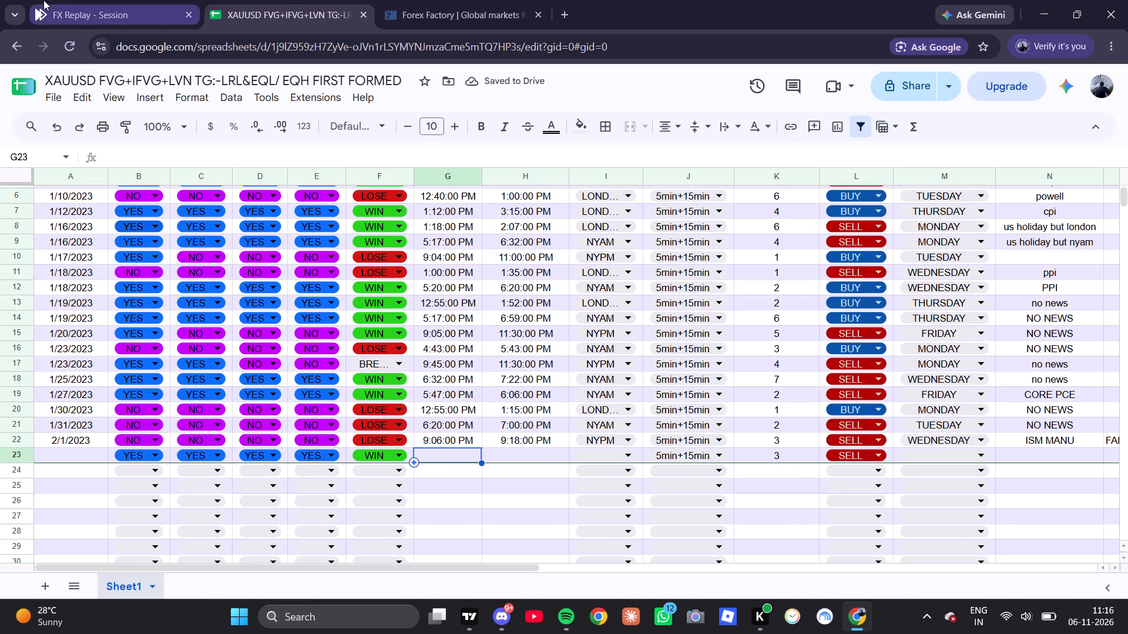
left_click(120, 0)
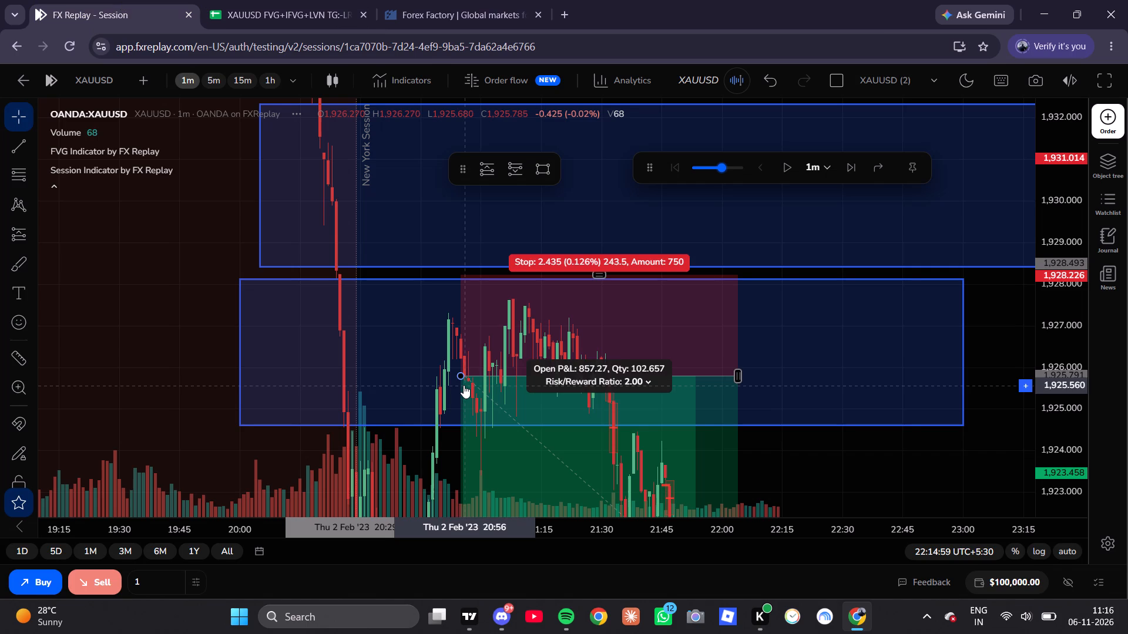
left_click(439, 0)
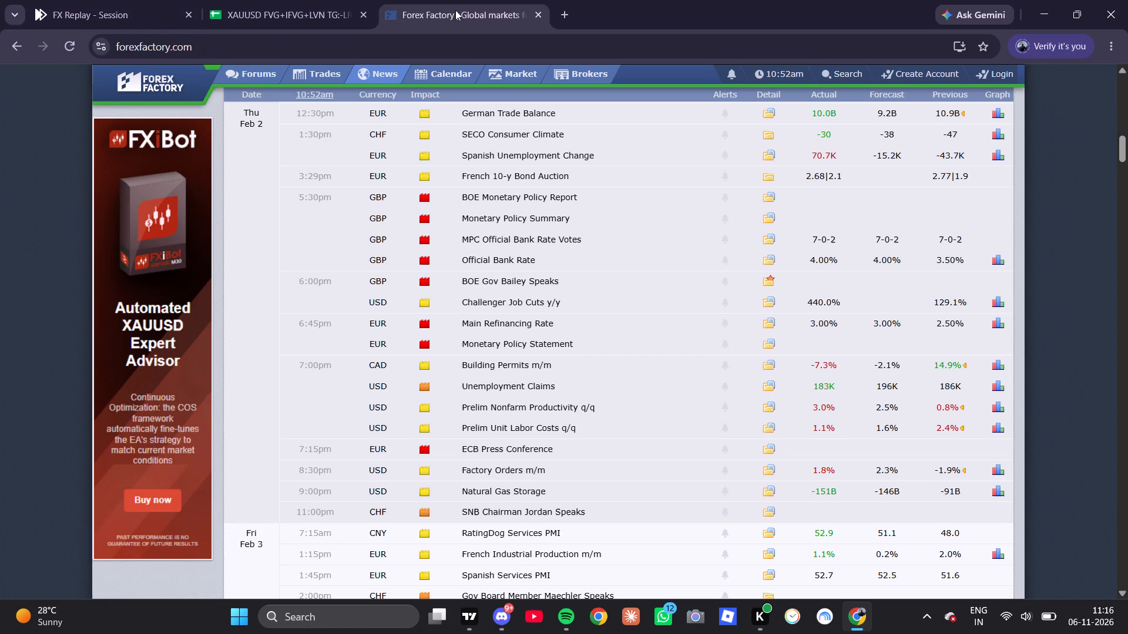
left_click(240, 0)
type("20")
key("shift+colon")
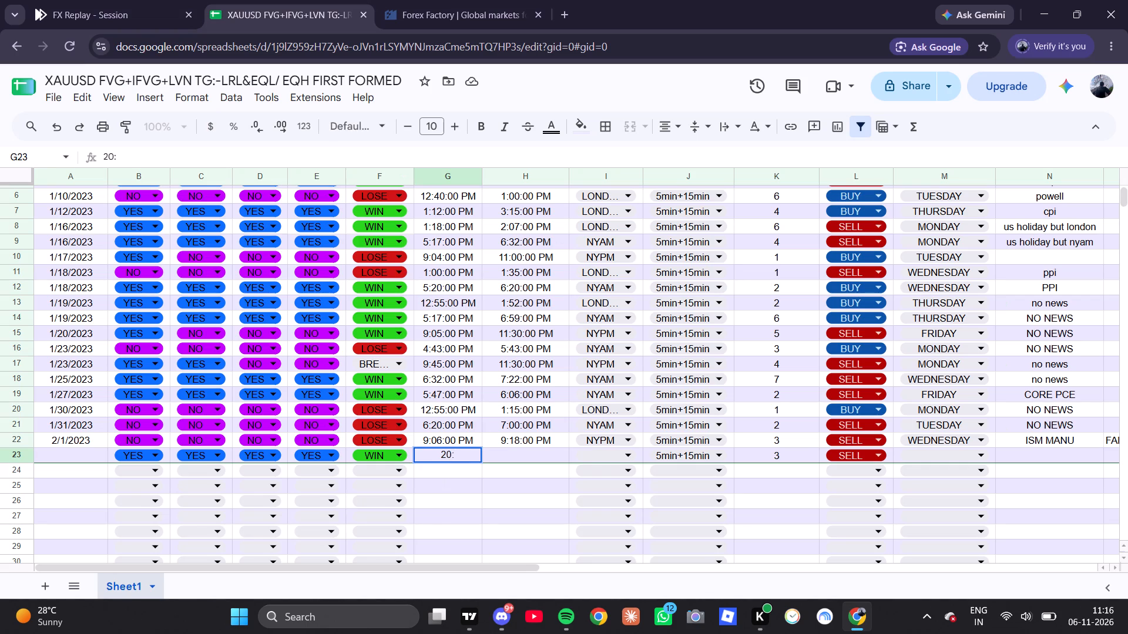
type("56")
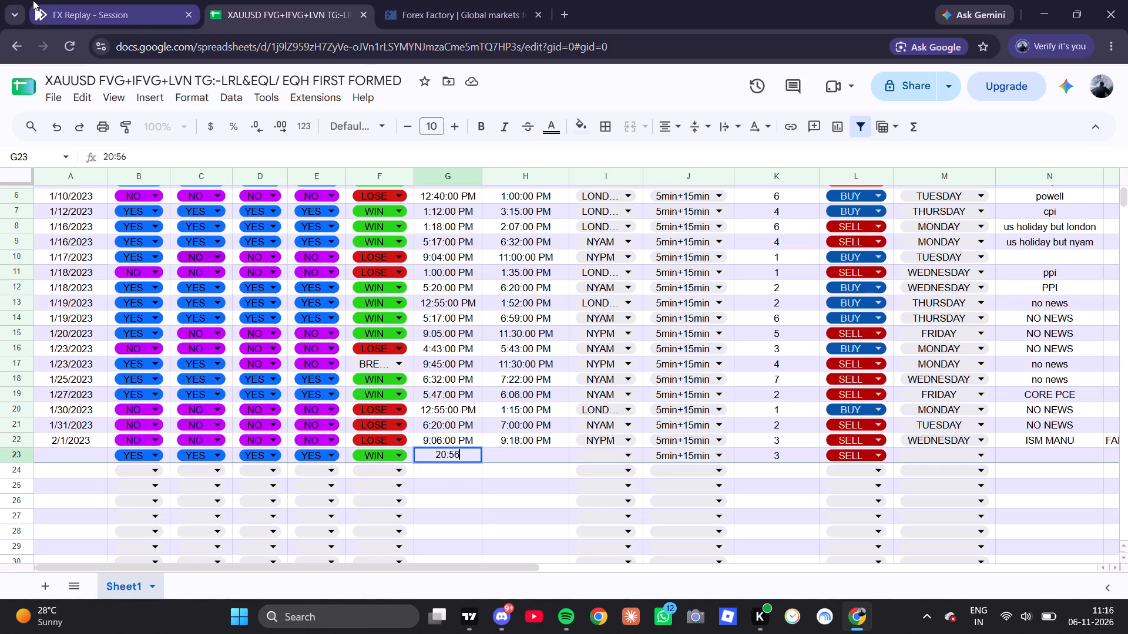
Find when price reaches the short's target on the replay chart and enter 21:52 as the exit time in H23.
left_click(33, 0)
left_click_drag(827, 467, 777, 301)
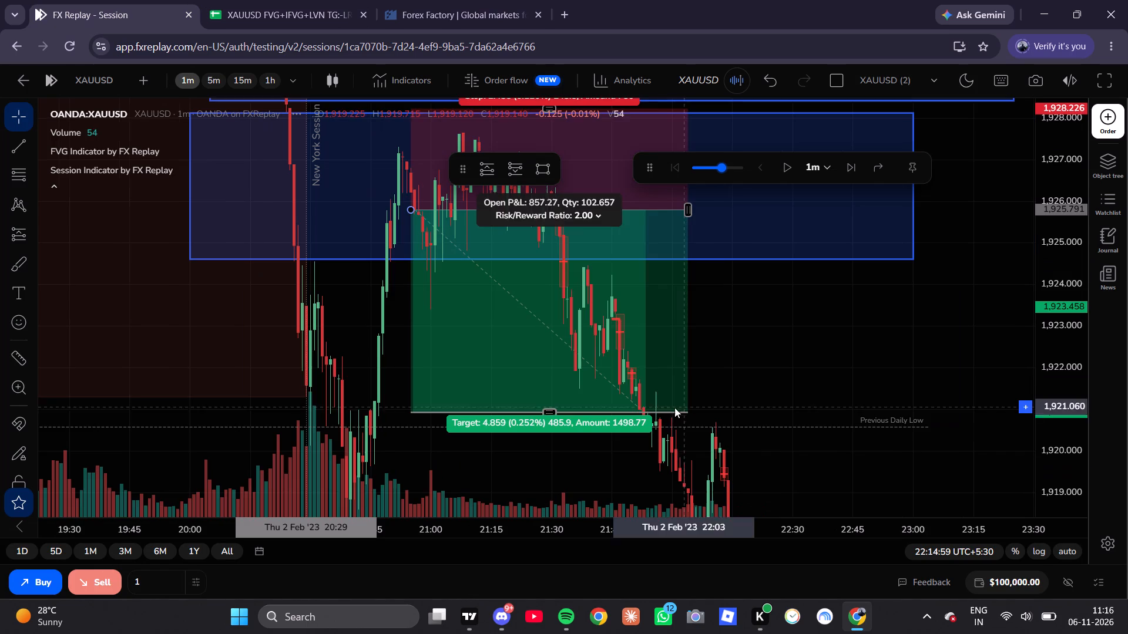
left_click(302, 0)
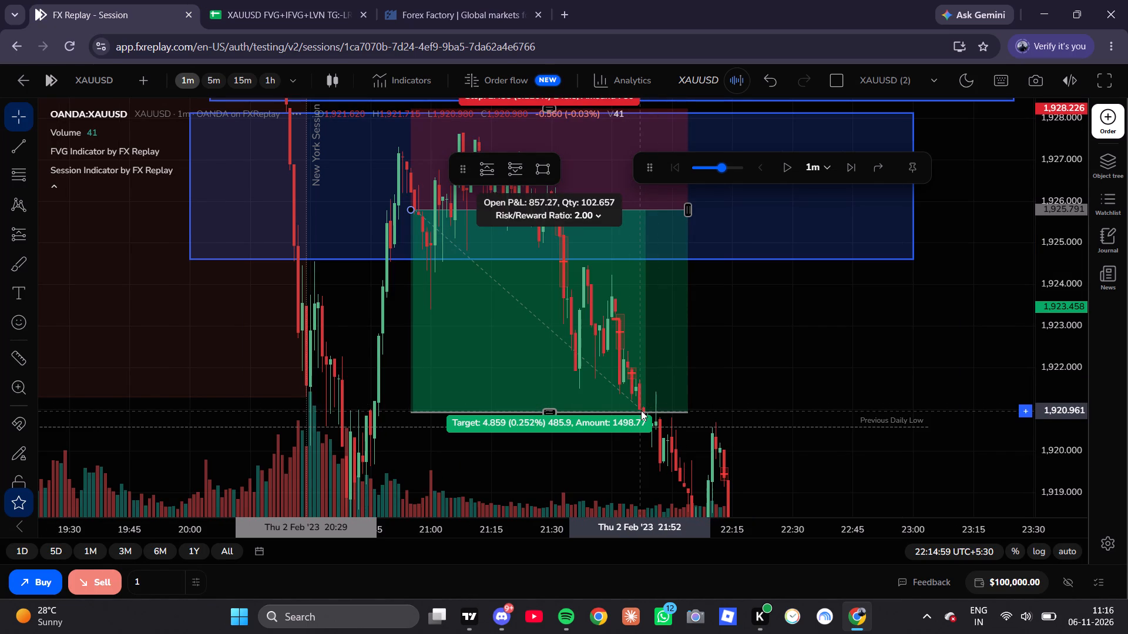
left_click(507, 452)
type("21")
key("shift+colon")
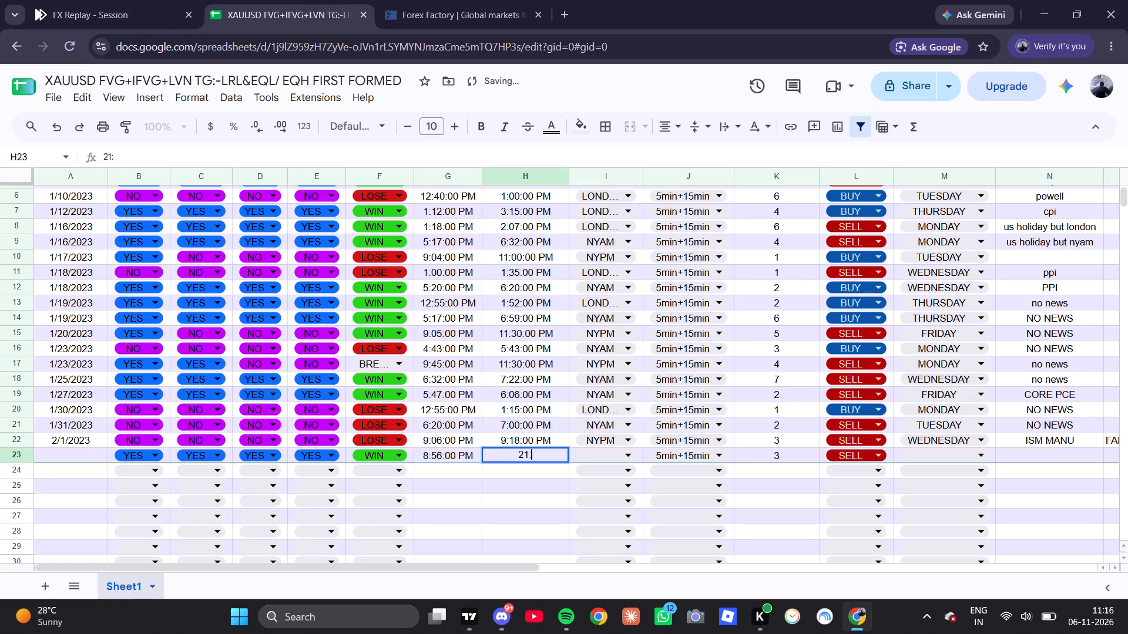
type("52")
Set the trade's session in I23 to NYPM and its weekday in M23 to THURSDAY.
left_click(627, 456)
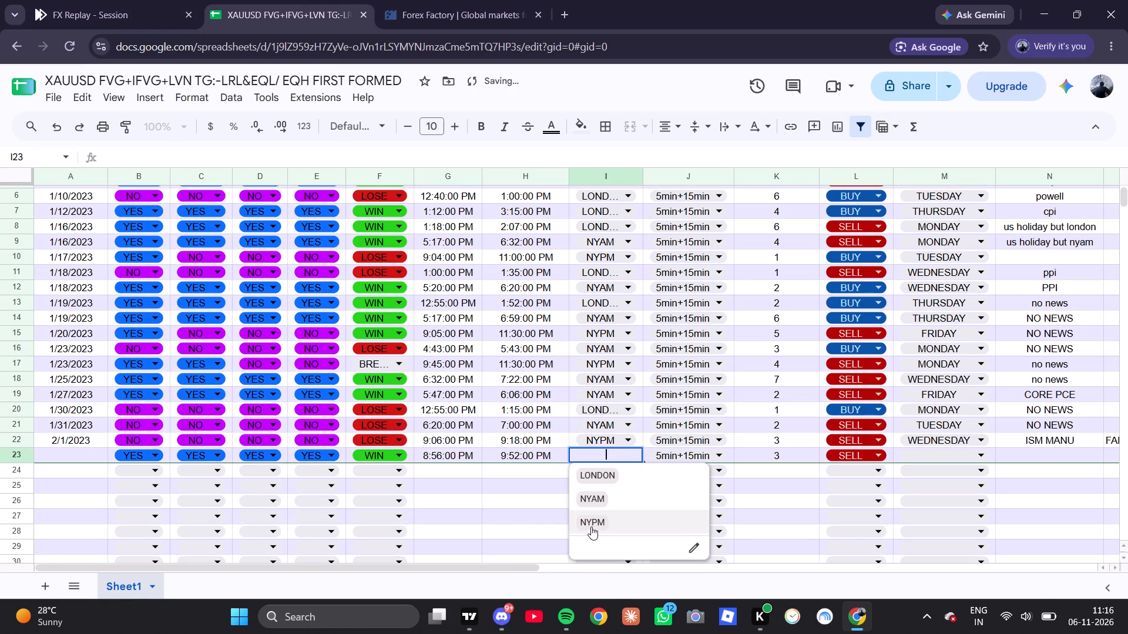
left_click(610, 523)
left_click(955, 452)
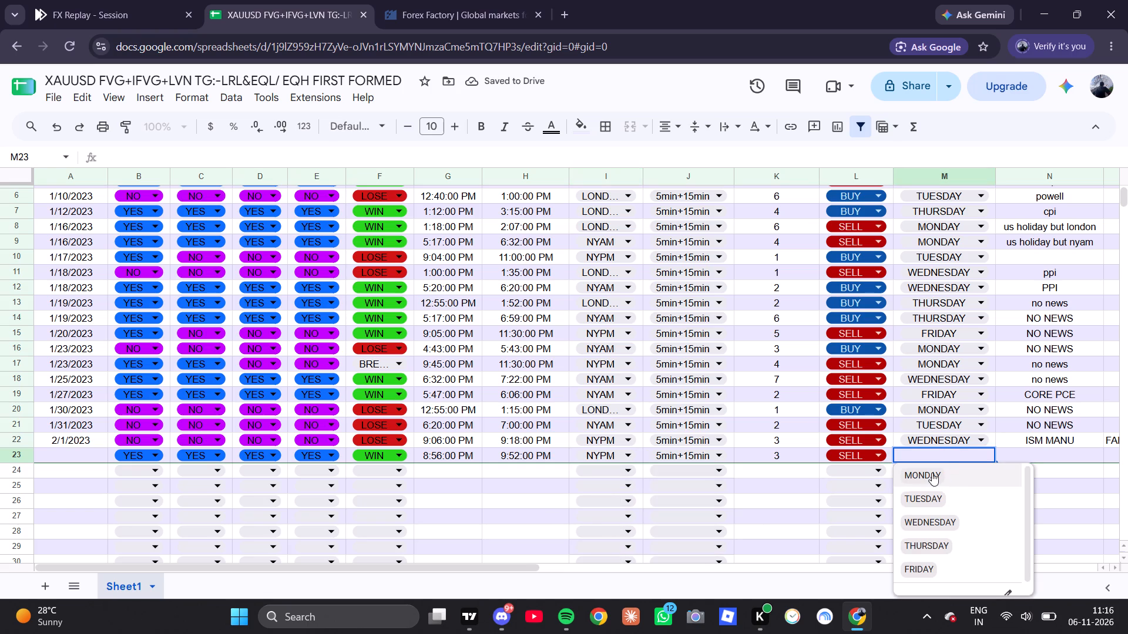
left_click(939, 535)
Enter the trade date in A23, check it against the replay chart and news calendar, and correct it to 2/2/2023.
left_click(88, 452)
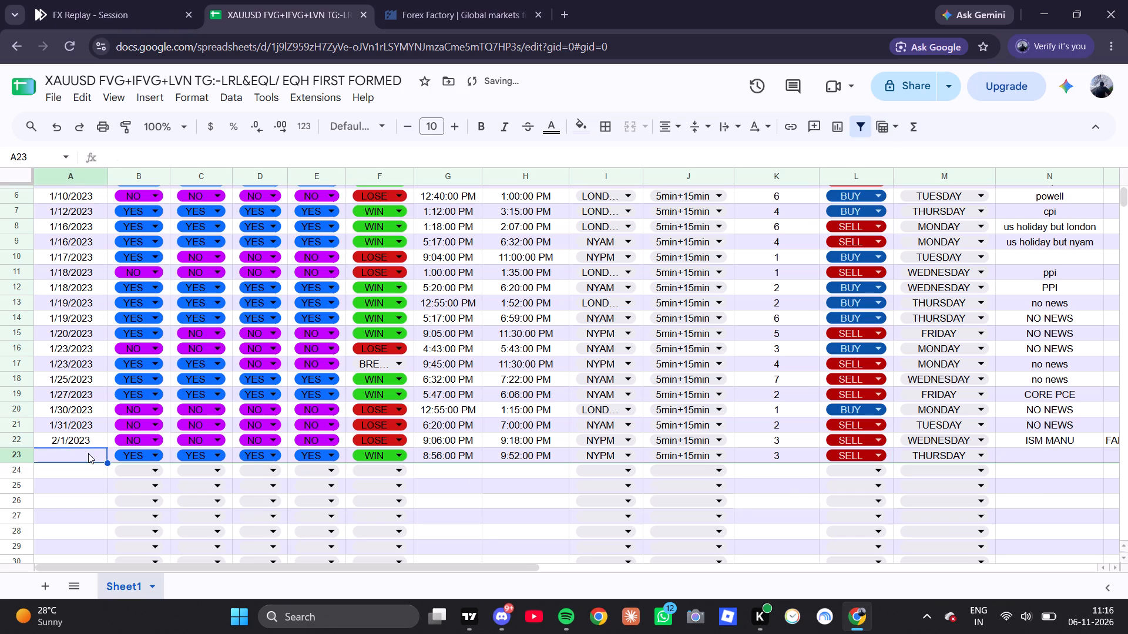
type("3/1/")
type("2023")
left_click(79, 0)
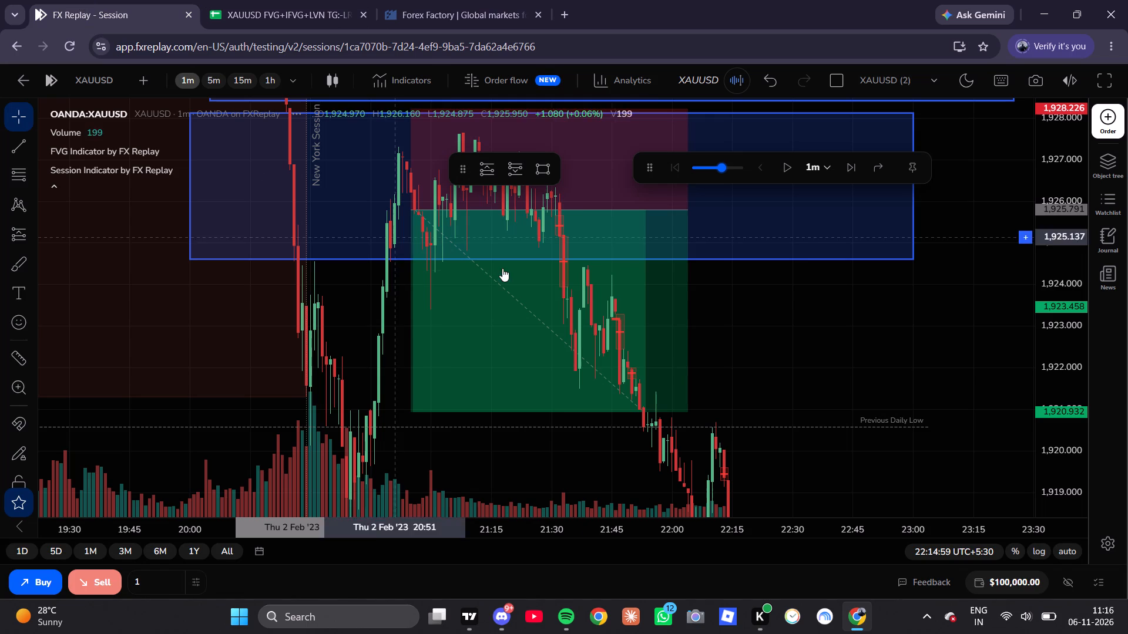
left_click(409, 0)
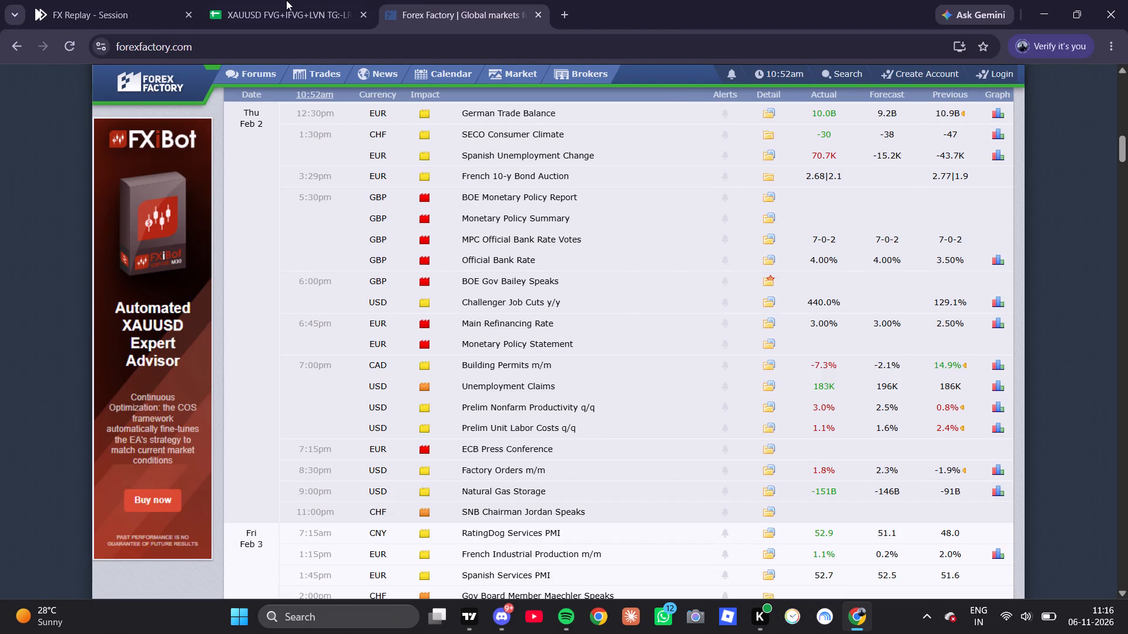
left_click(286, 0)
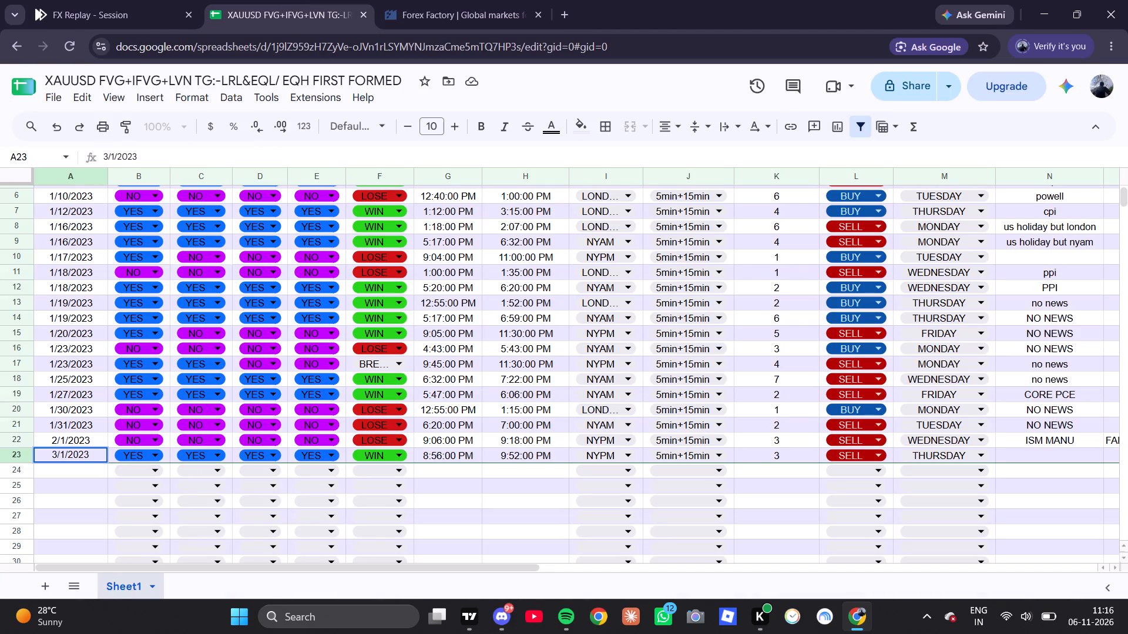
left_click(56, 453)
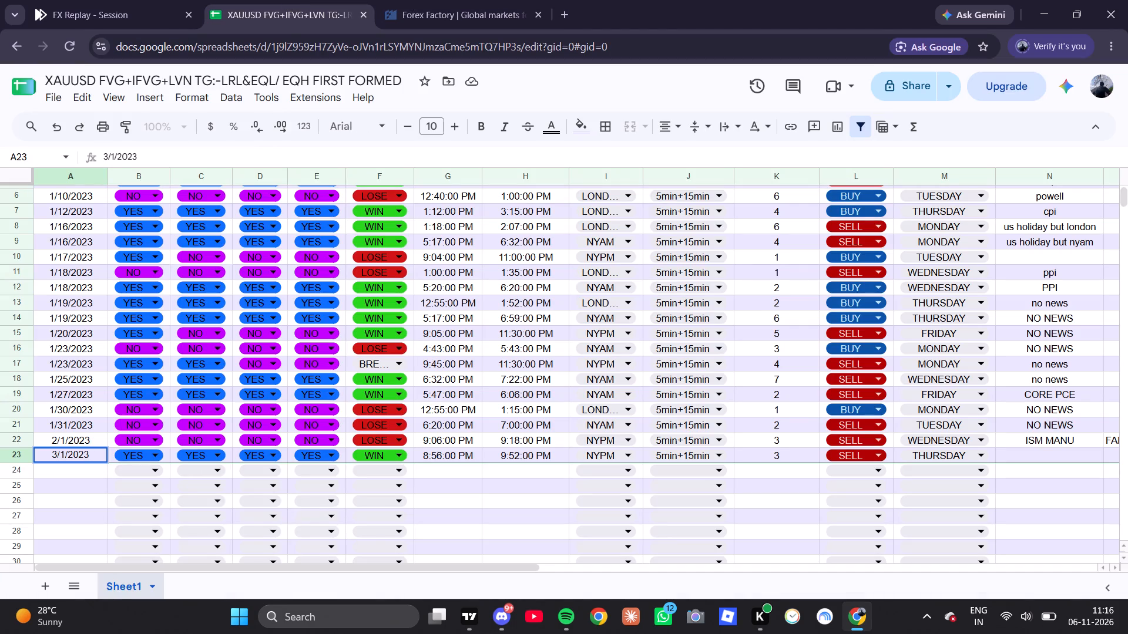
left_click(69, 451)
key("BackSpace")
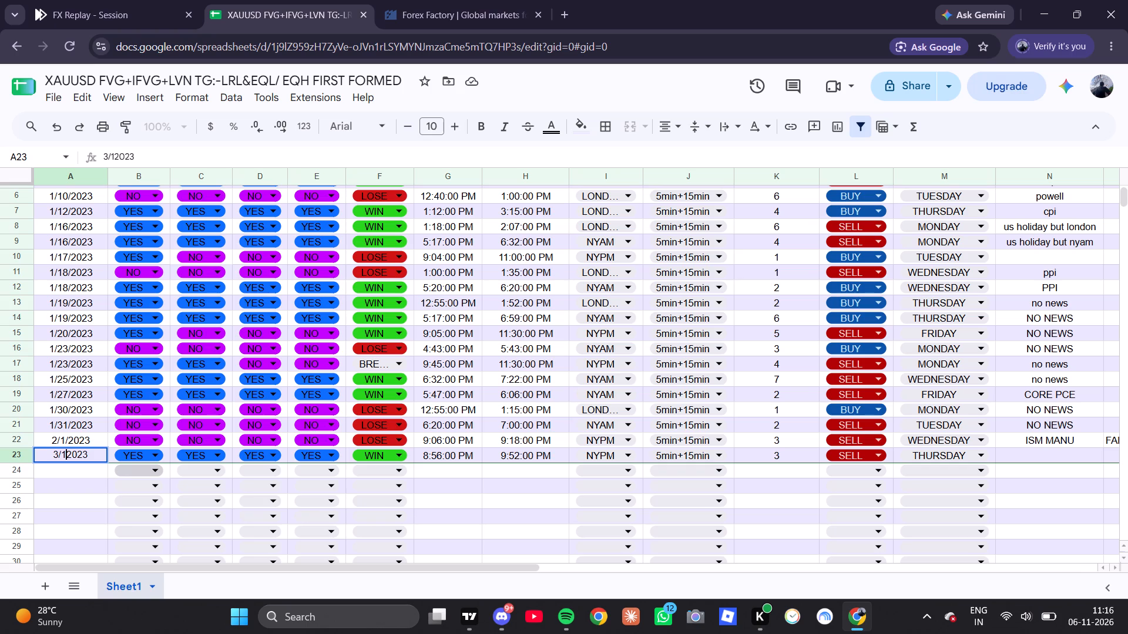
key("BackSpace")
key("BackSpace")
key("BackSpace")
type("2/2/")
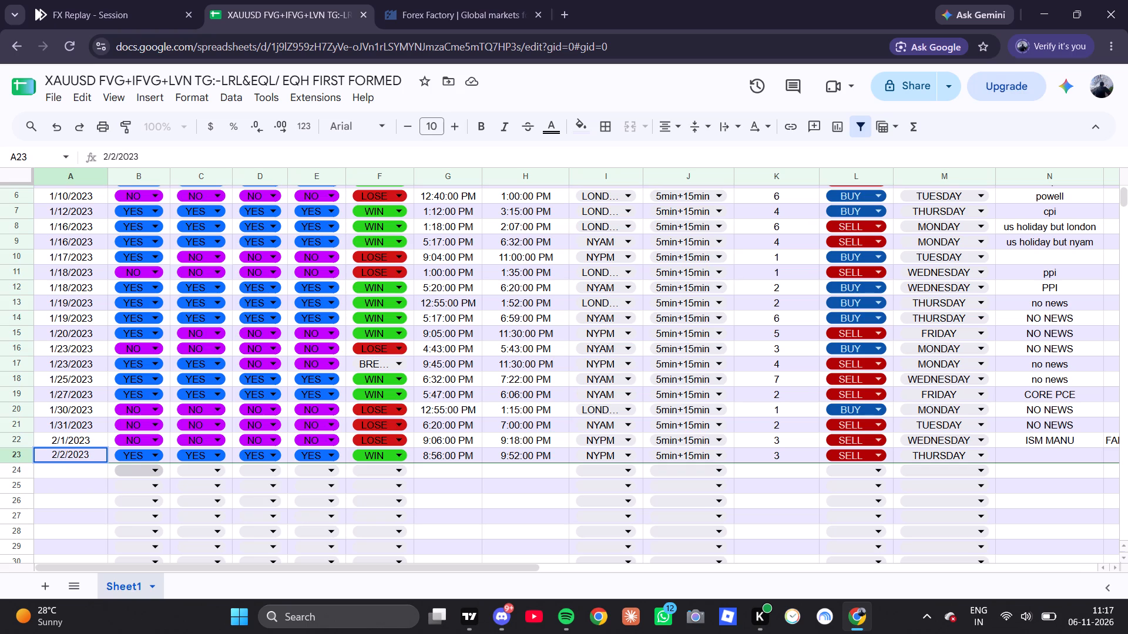
Enter NO NEWS as the news note for the 2/2/2023 trade in N23.
left_click(57, 474)
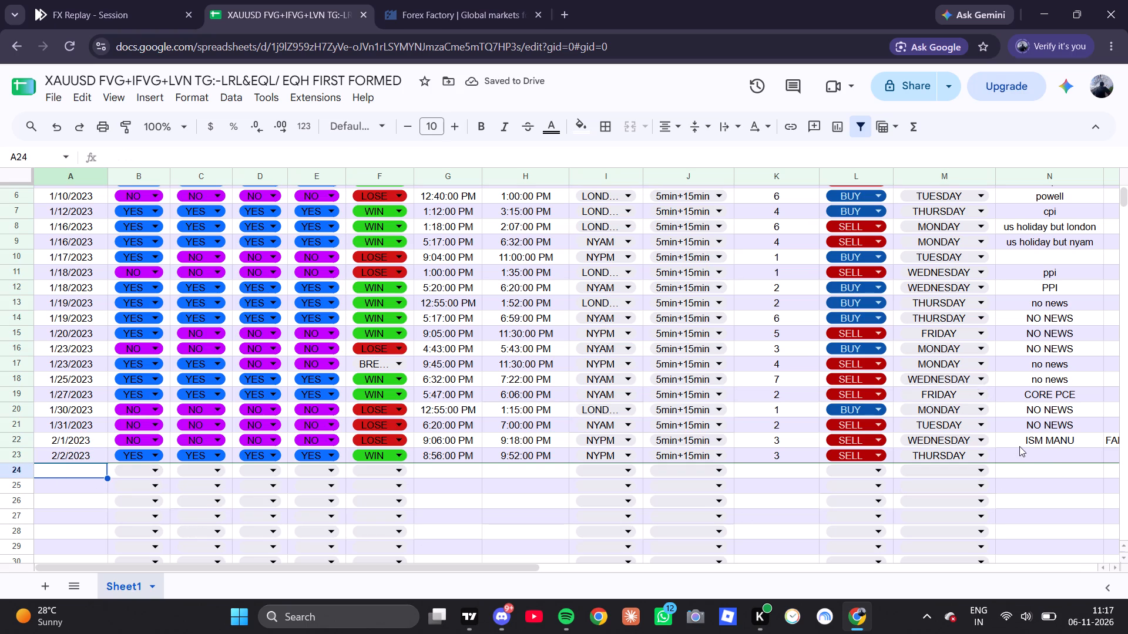
left_click(1040, 454)
type("NO")
key("space")
type("NEWS")
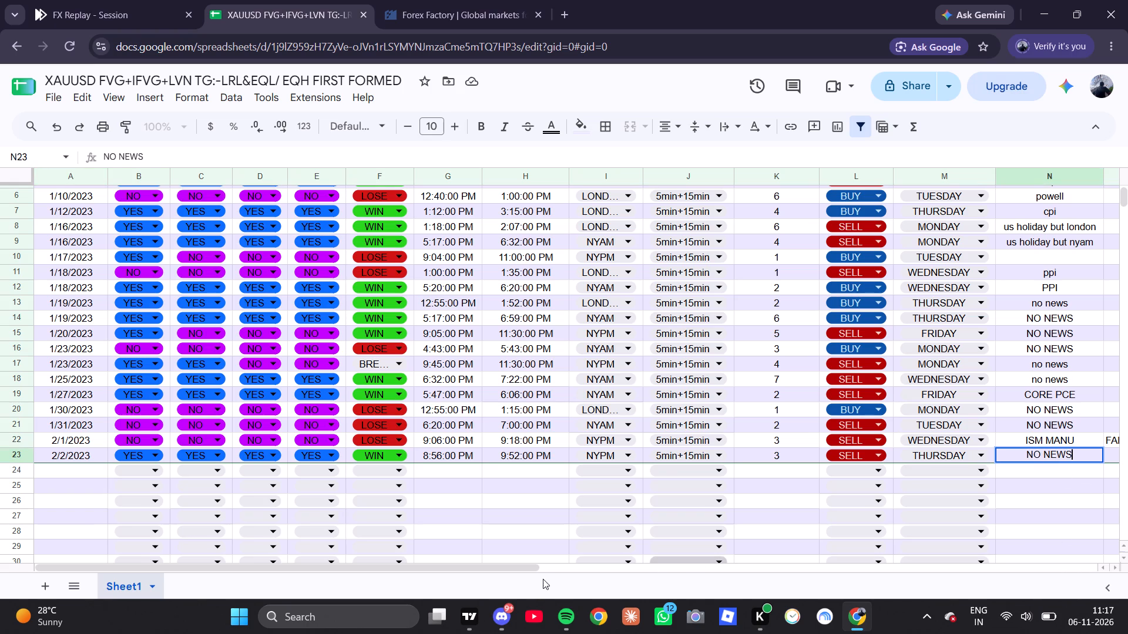
Enter the remark BIG FVG FALL OF 1.72% IN PRE NY for the trade in O23.
left_click_drag(531, 569, 698, 571)
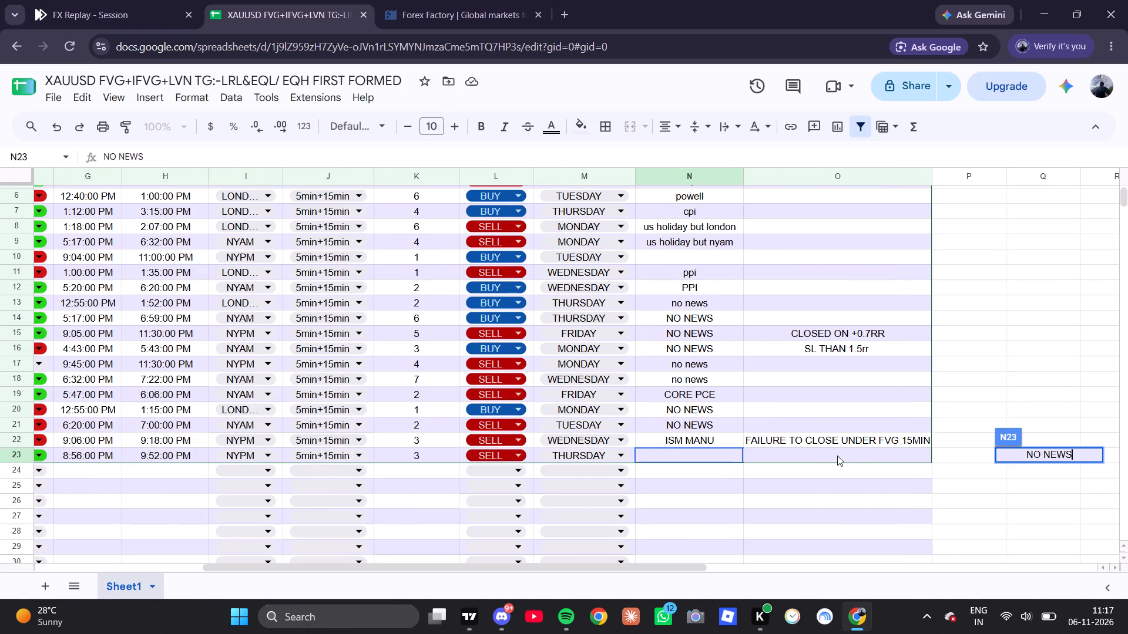
left_click(837, 456)
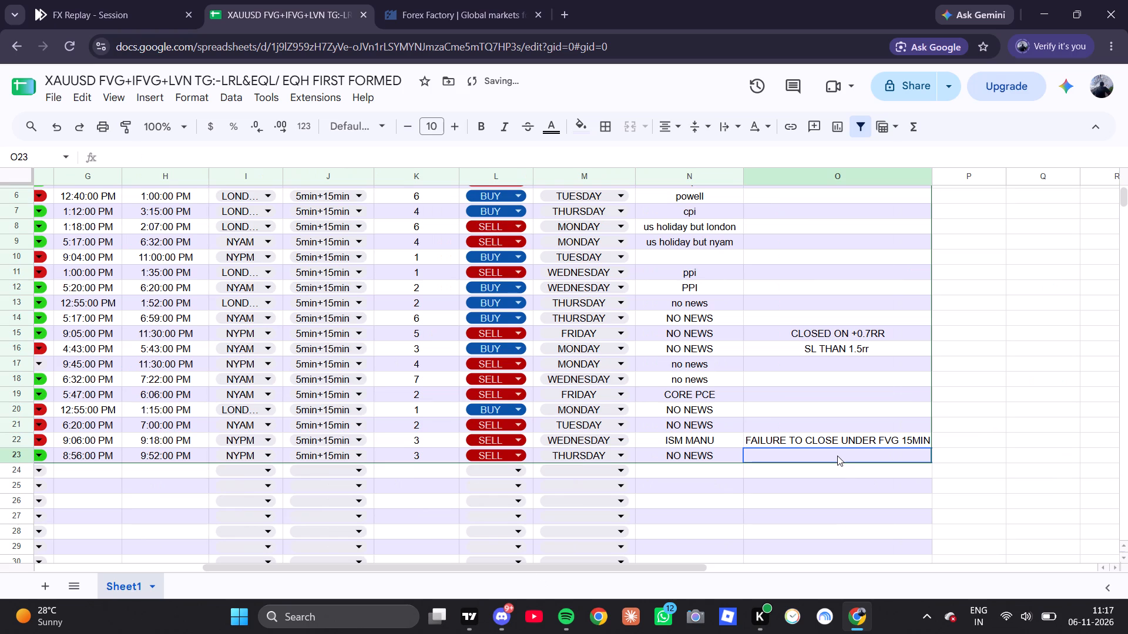
type("BIG FVG")
key("space")
type("FALL")
key("space")
type("OF 1.")
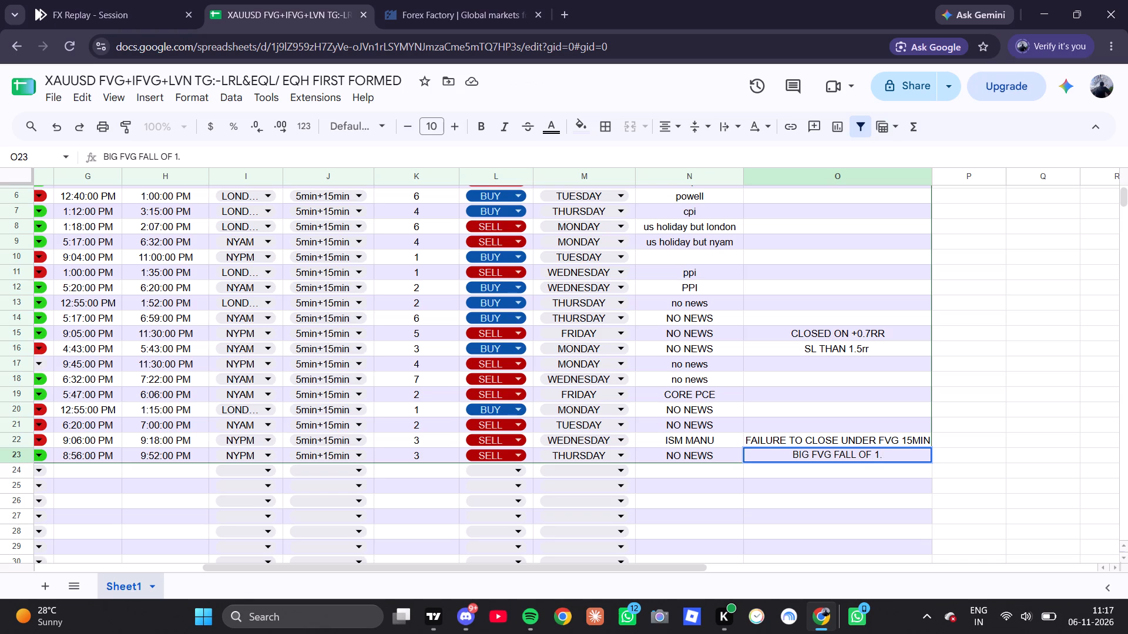
type("72")
type("%")
key("space")
type("IN PRE NY")
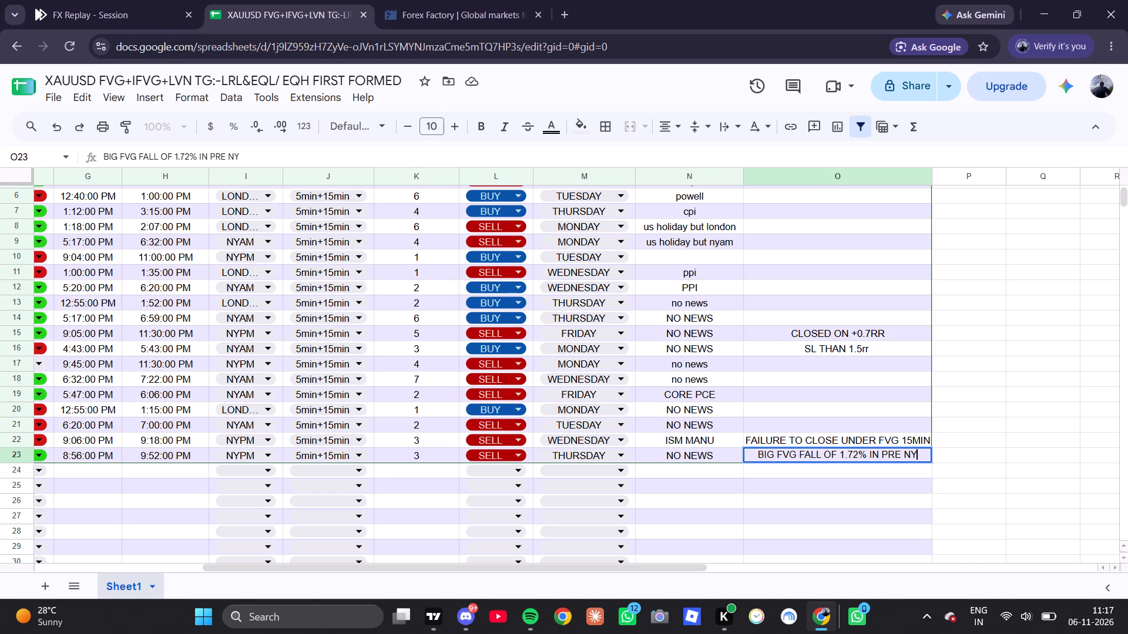
left_click(1016, 431)
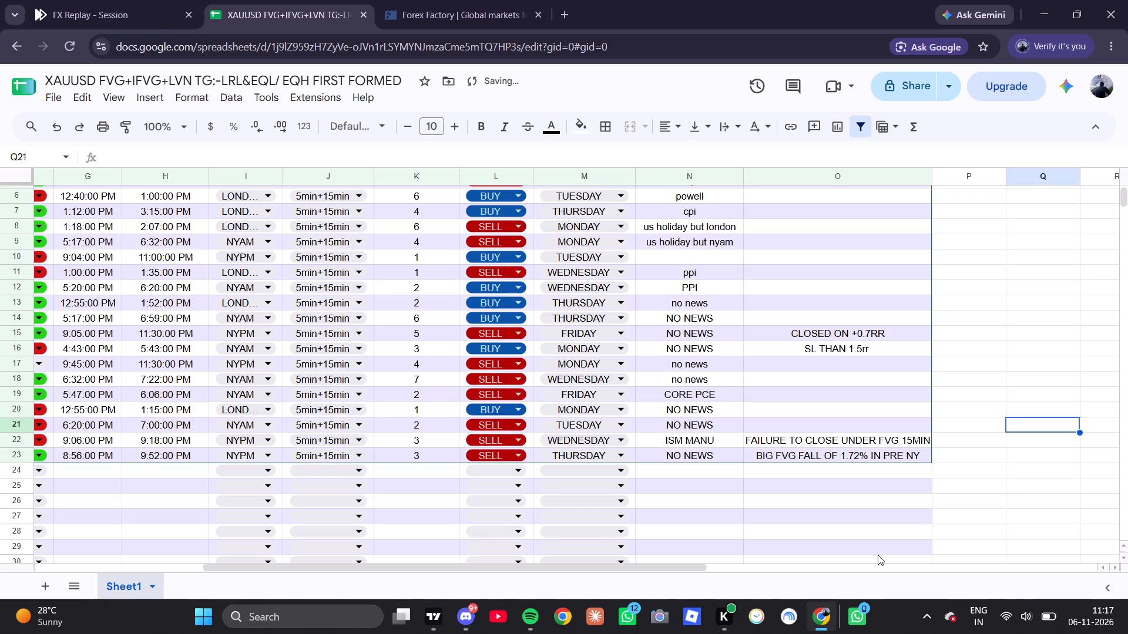
left_click_drag(667, 559, 655, 564)
left_click_drag(660, 569, 147, 578)
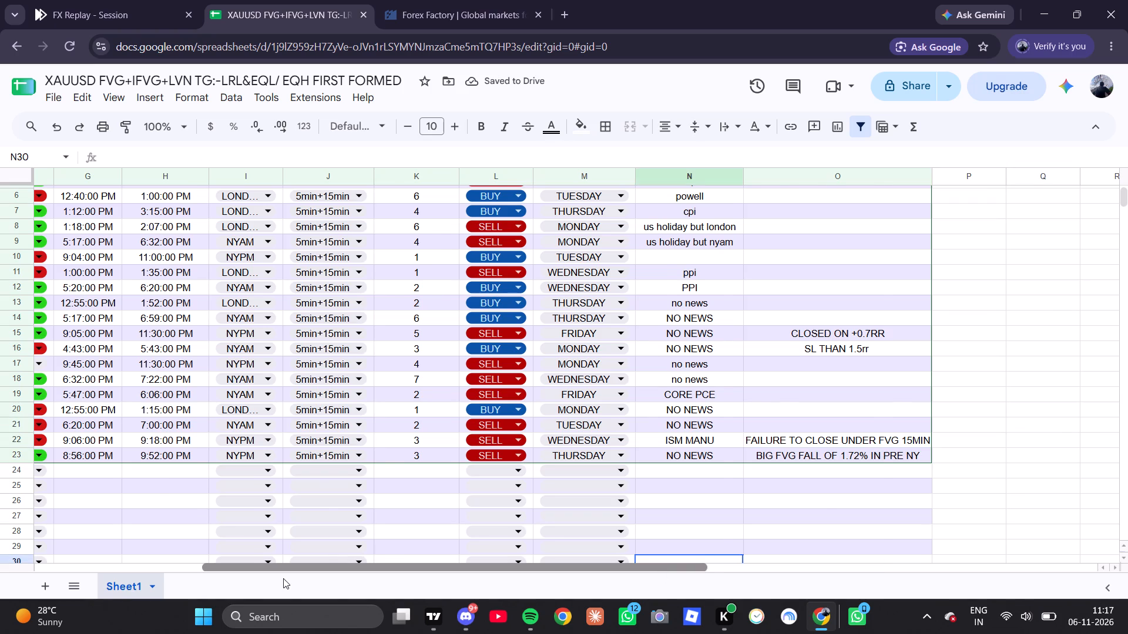
left_click(88, 470)
Return to the FX Replay session and examine XAUUSD price action around the 2 Feb short on the 15-minute chart.
left_click(109, 0)
scroll(752, 327, "down", 5)
scroll(873, 339, "down", 2)
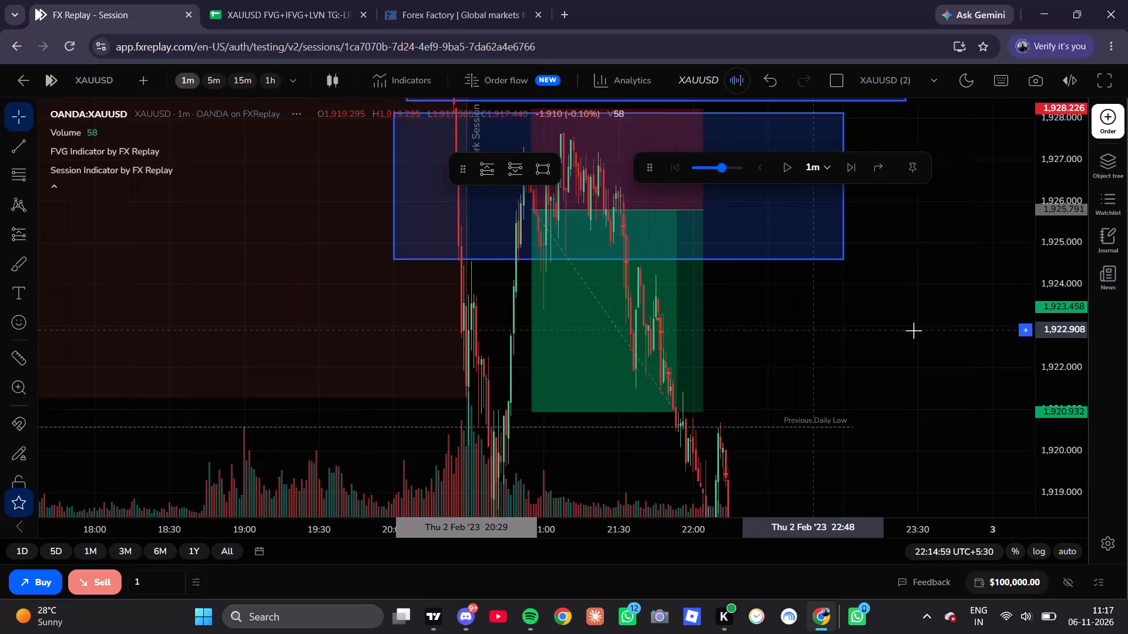
scroll(914, 331, "down", 4)
scroll(1045, 394, "down", 9)
scroll(778, 456, "up", 2)
left_click_drag(801, 437, 636, 419)
left_click(244, 89)
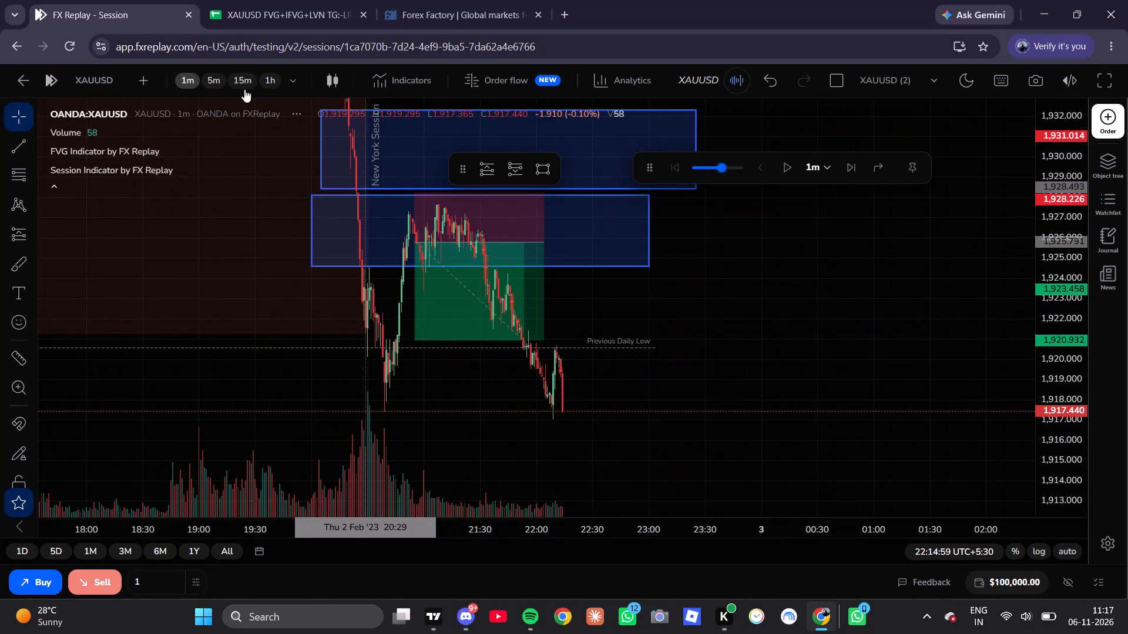
scroll(518, 228, "up", 5)
scroll(638, 306, "up", 9)
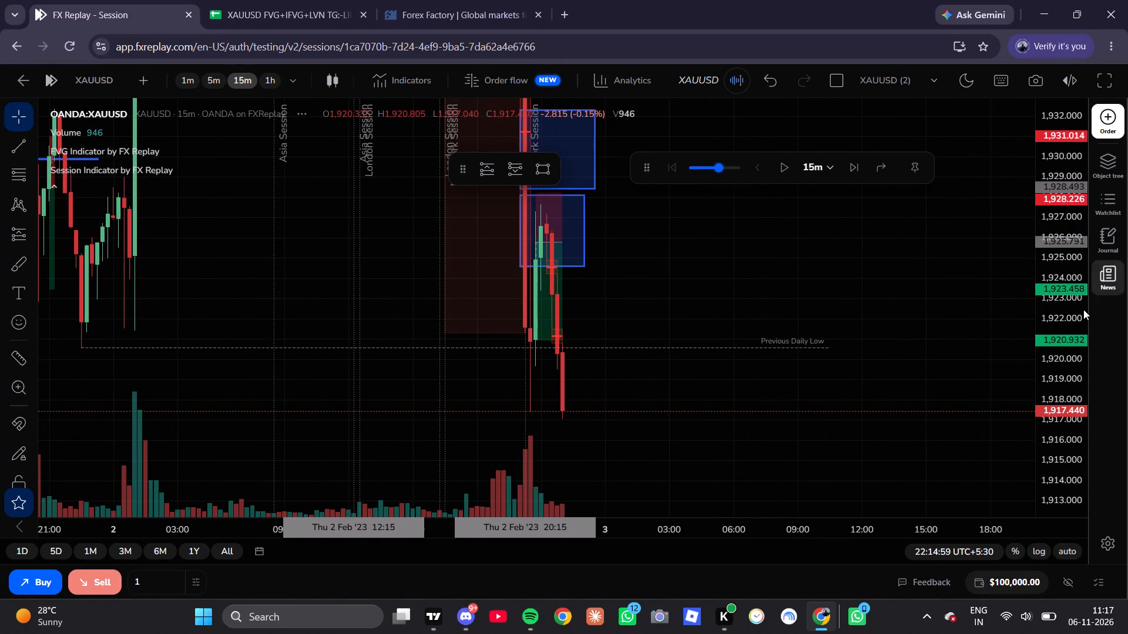
scroll(1081, 317, "down", 19)
scroll(1067, 326, "up", 1)
scroll(1067, 326, "down", 3)
scroll(885, 351, "down", 4)
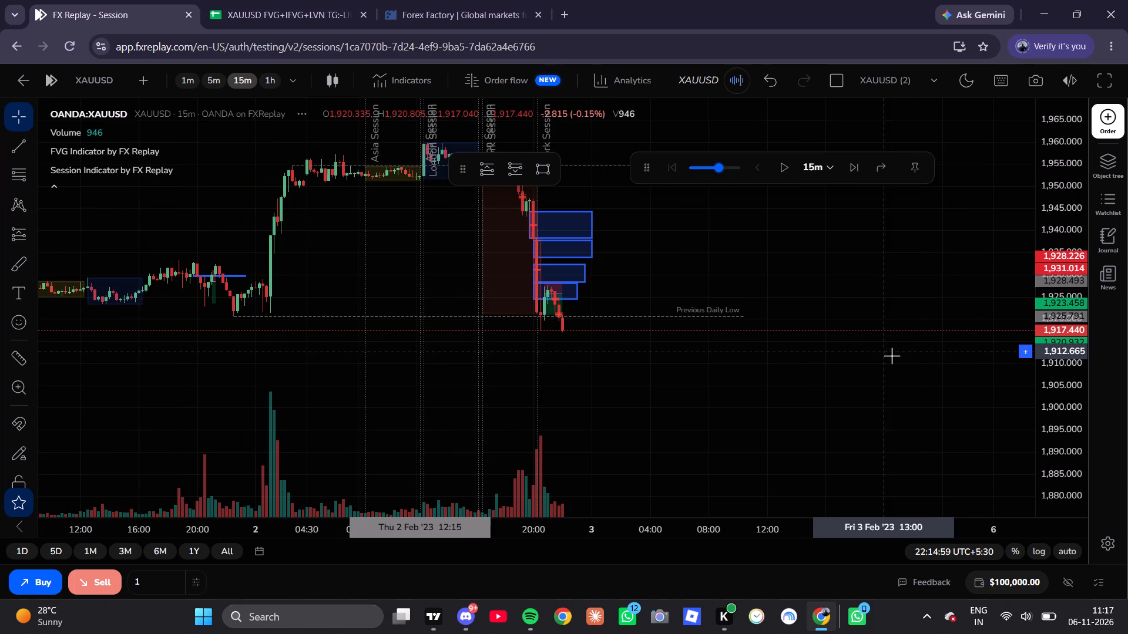
left_click_drag(894, 358, 895, 421)
scroll(895, 421, "down", 7)
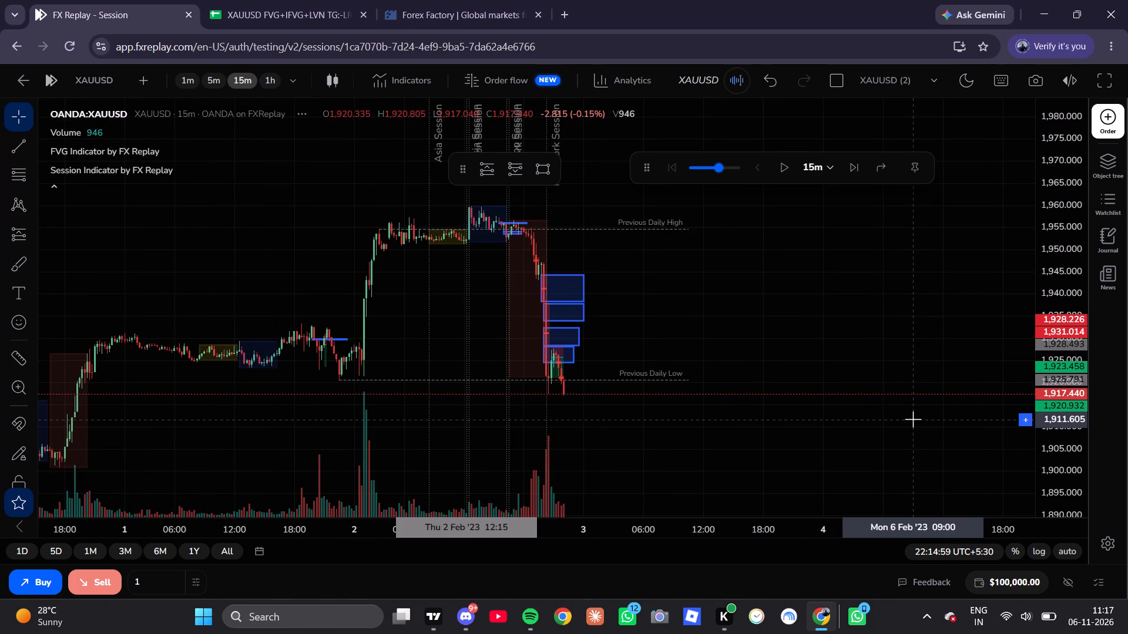
left_click_drag(792, 355, 992, 355)
scroll(852, 390, "up", 7)
scroll(913, 419, "up", 2)
scroll(852, 390, "down", 1)
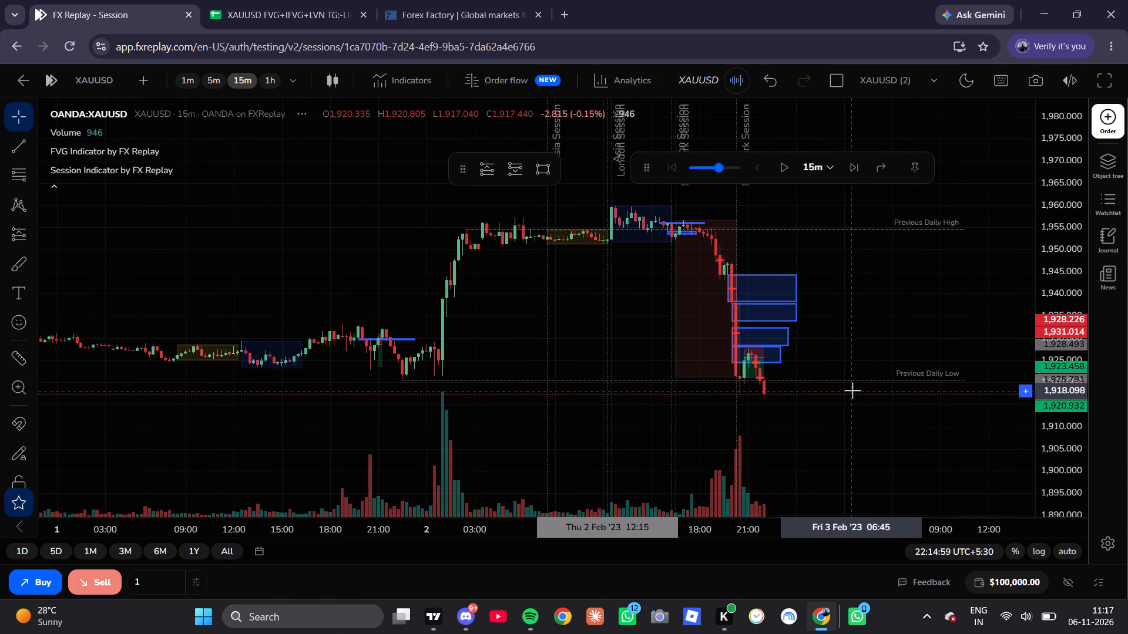
Play the 15-minute replay forward into 3 Feb, and advance it candle by candle to 12:44:59.
left_click(782, 174)
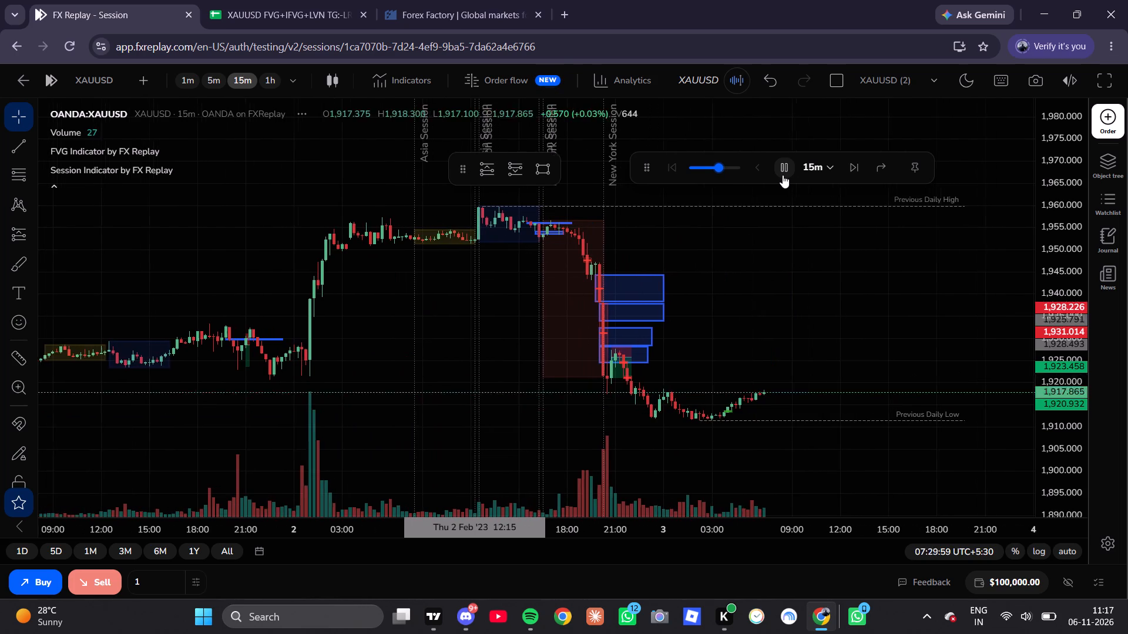
left_click(783, 175)
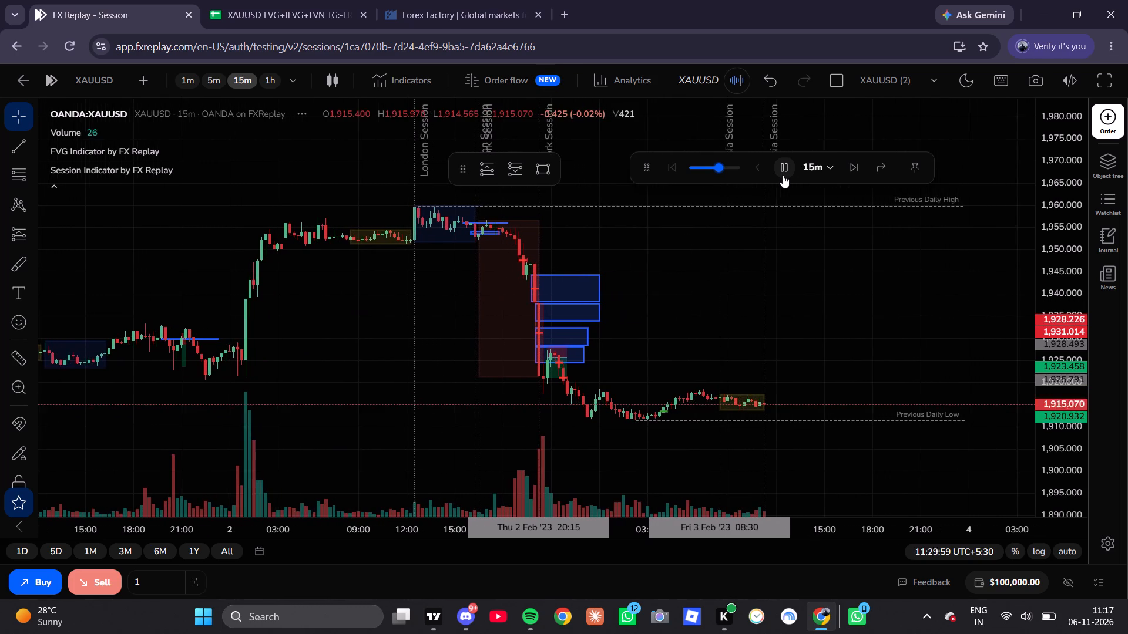
scroll(1070, 404, "up", 10)
scroll(844, 431, "up", 5)
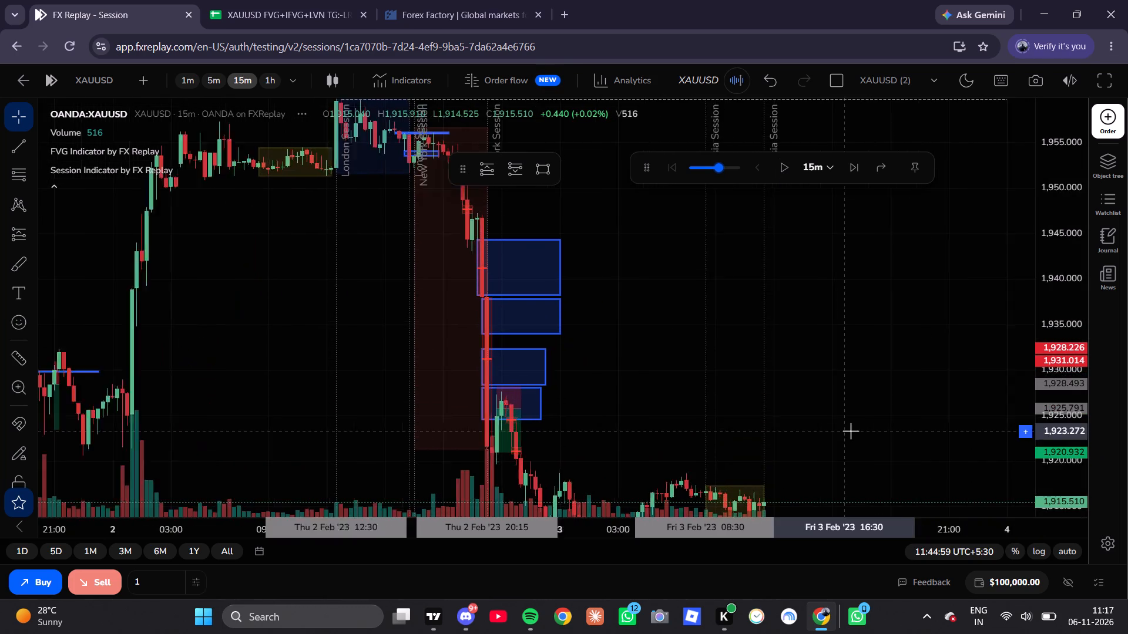
left_click_drag(887, 463, 865, 359)
scroll(1056, 406, "up", 10)
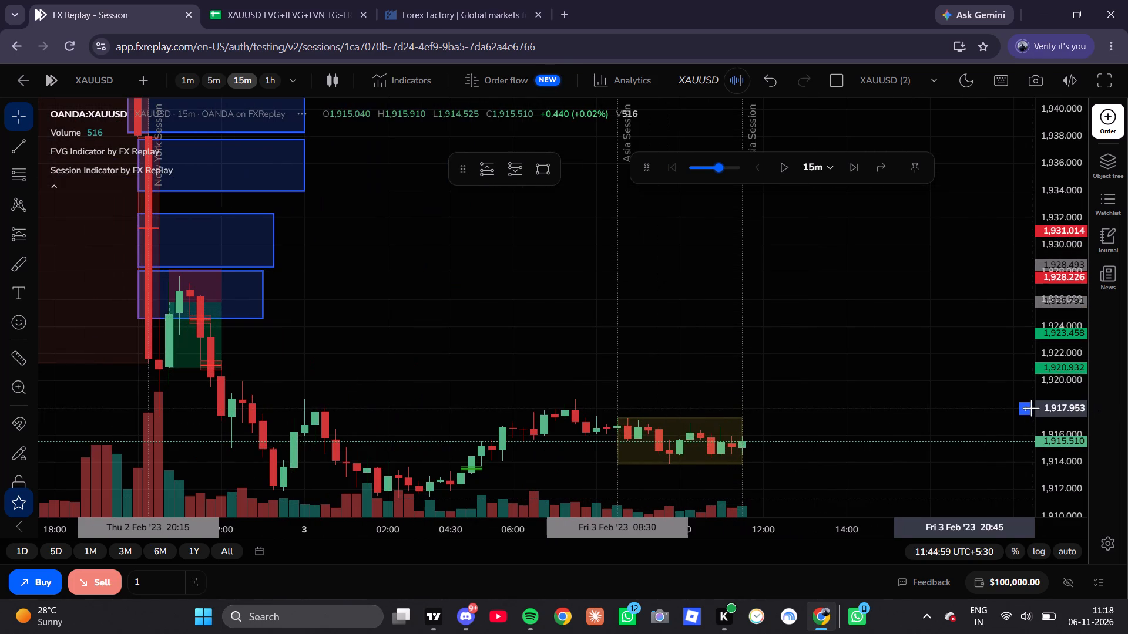
scroll(1042, 360, "up", 12)
left_click_drag(901, 388, 914, 114)
double_click(857, 165)
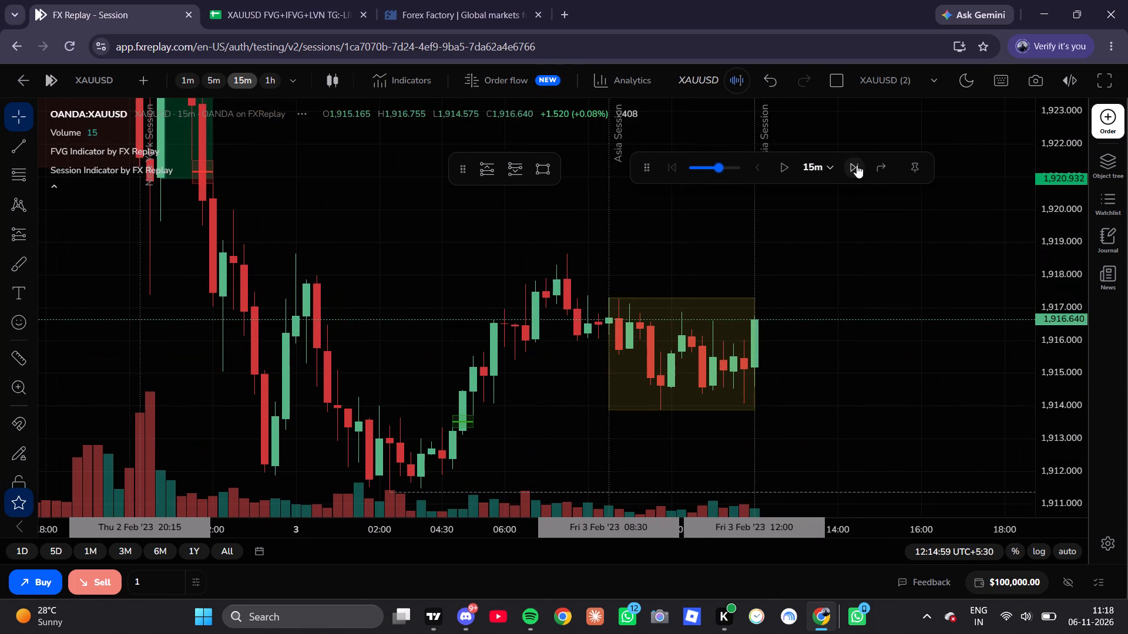
left_click(857, 165)
left_click(857, 165)
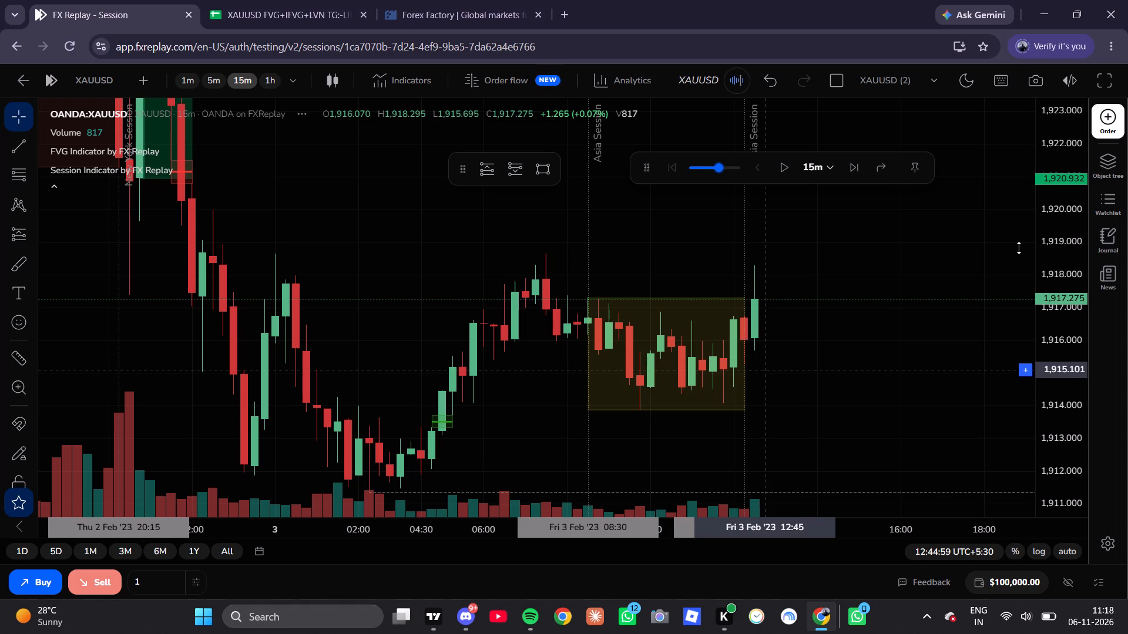
Draw a rectangle over the 3 Feb early-morning 15-minute bullish FVG, spanning about 1,913.3 to 1,913.7 and extending to about 16:00.
left_click_drag(768, 379, 851, 234)
scroll(1049, 248, "up", 16)
left_click_drag(958, 248, 892, 315)
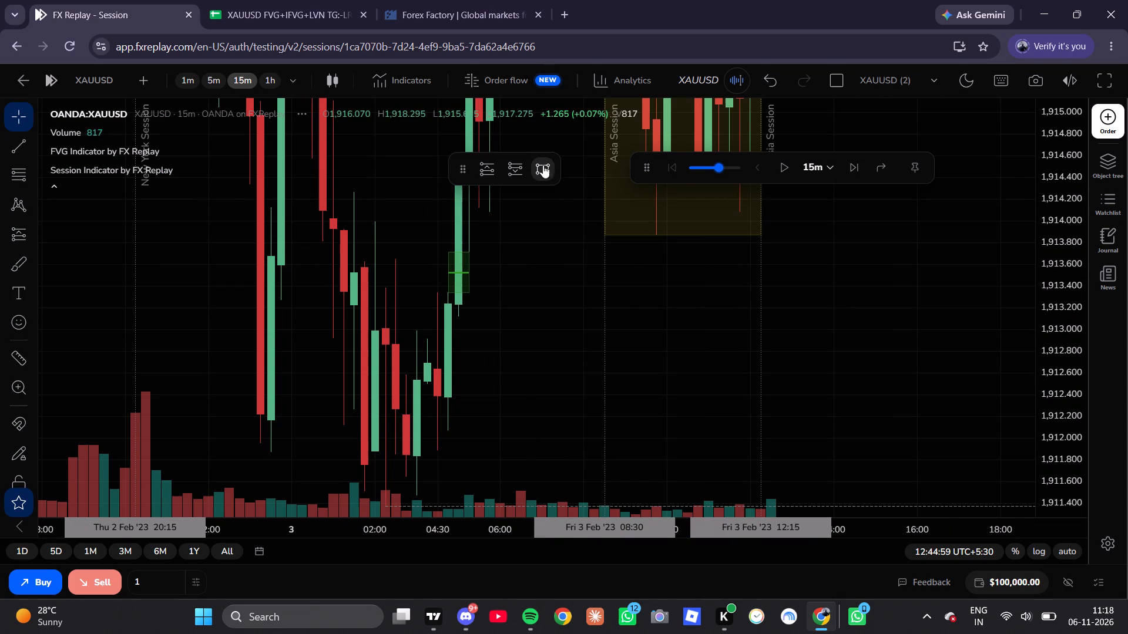
left_click(543, 165)
left_click(444, 293)
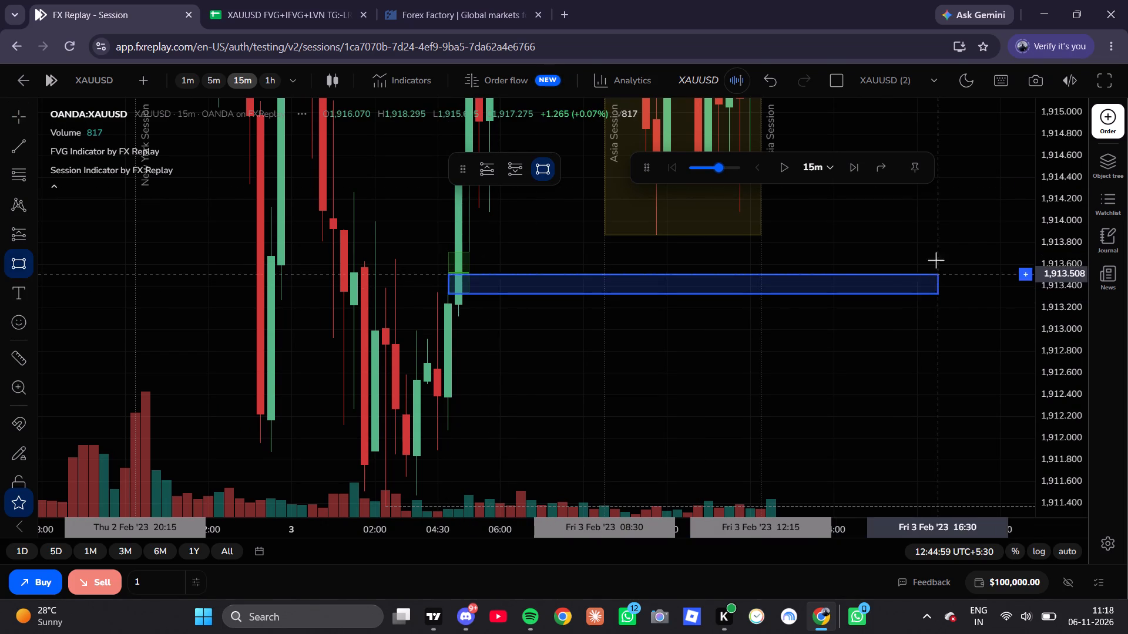
left_click(914, 251)
left_click(770, 346)
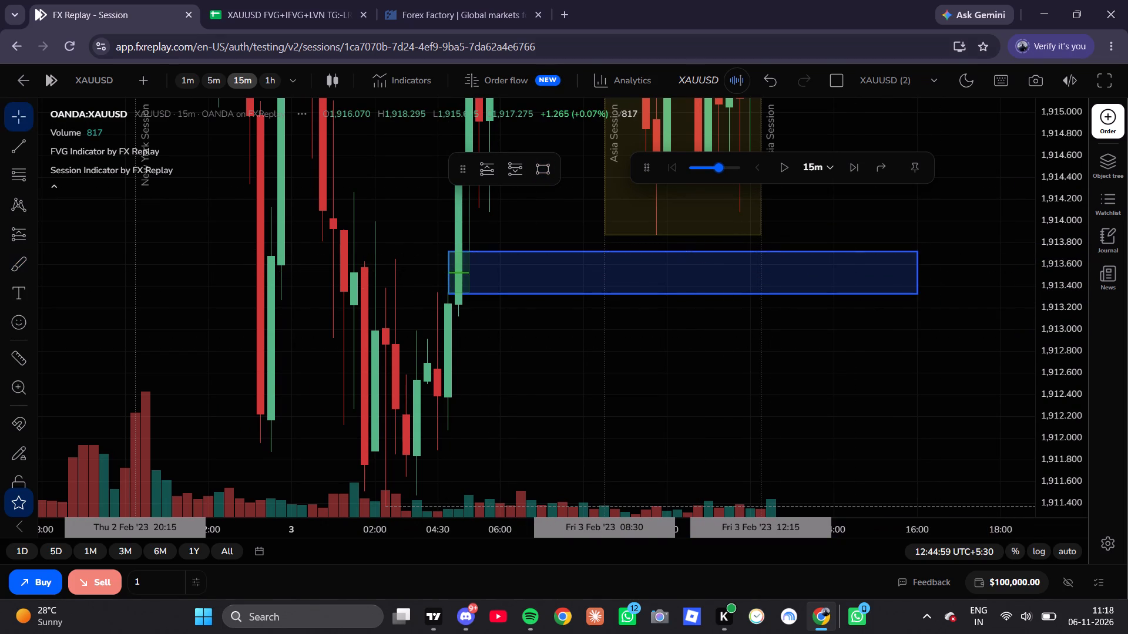
Examine the 5-minute candles inside the marked FVG zone and where its edges sit.
left_click(203, 82)
scroll(451, 314, "down", 9)
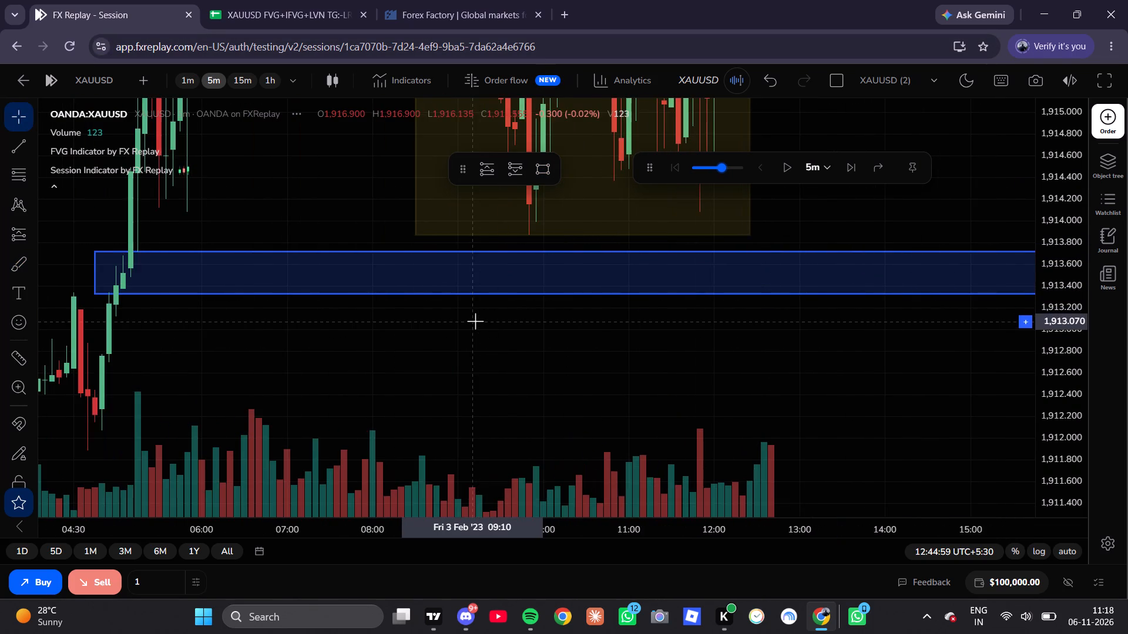
scroll(475, 321, "down", 1)
left_click_drag(305, 350, 563, 361)
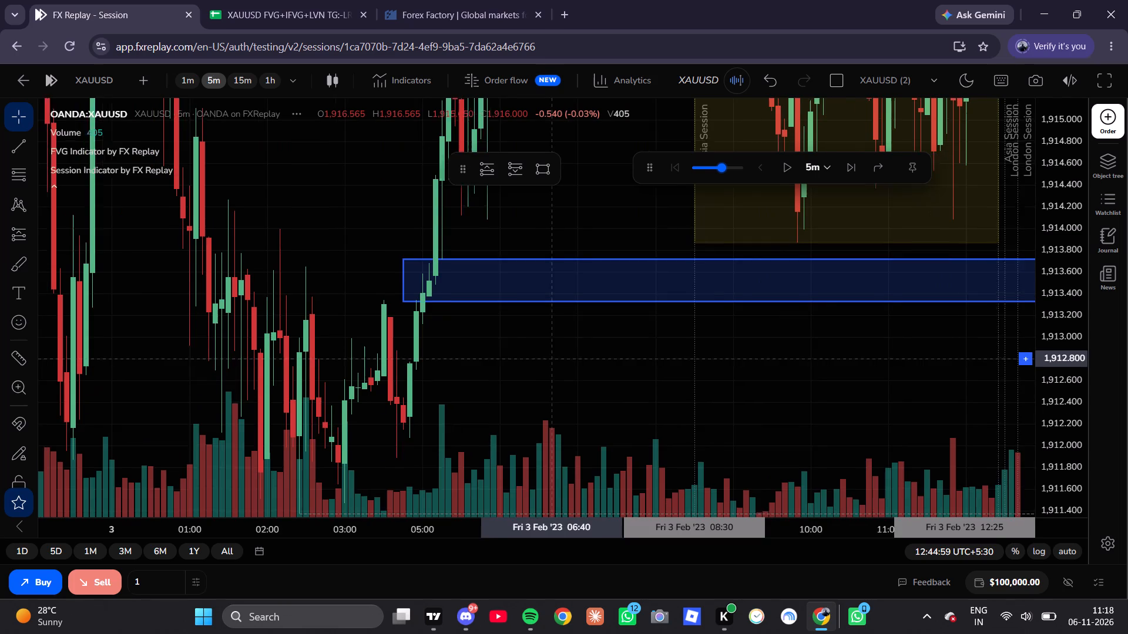
left_click_drag(563, 361, 575, 365)
scroll(1127, 633, "up", 11)
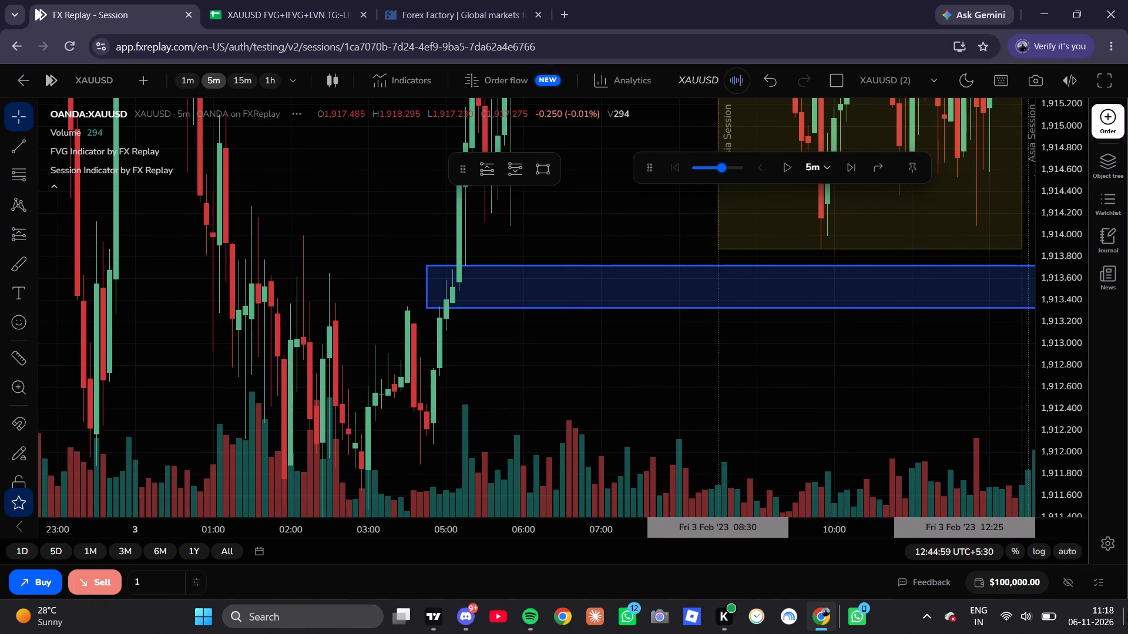
scroll(1044, 416, "up", 14)
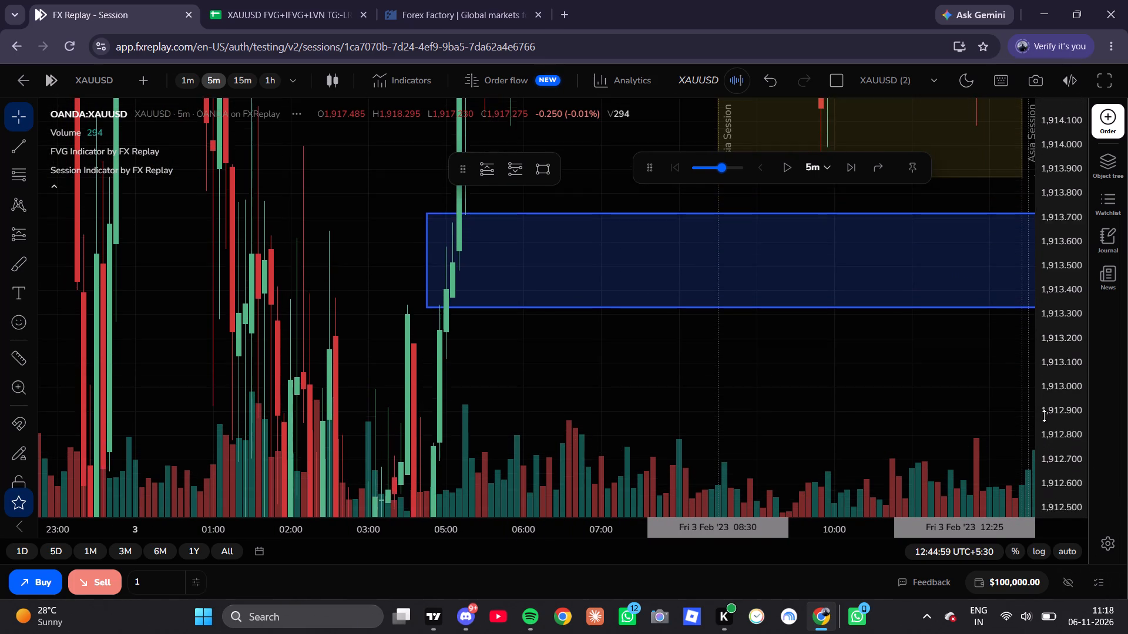
scroll(1044, 416, "up", 6)
left_click_drag(740, 433, 769, 541)
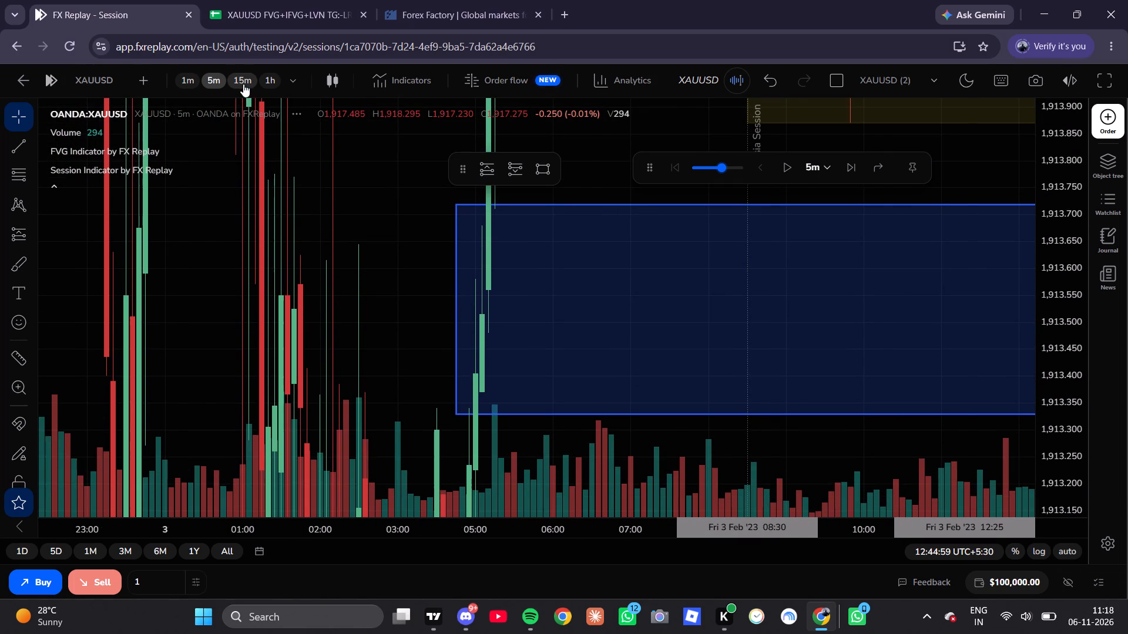
On the 15-minute chart, adjust the FVG rectangle's starting corners to 1,913.708 at the top and 1,913.343 at the bottom.
left_click(244, 84)
scroll(535, 392, "up", 5)
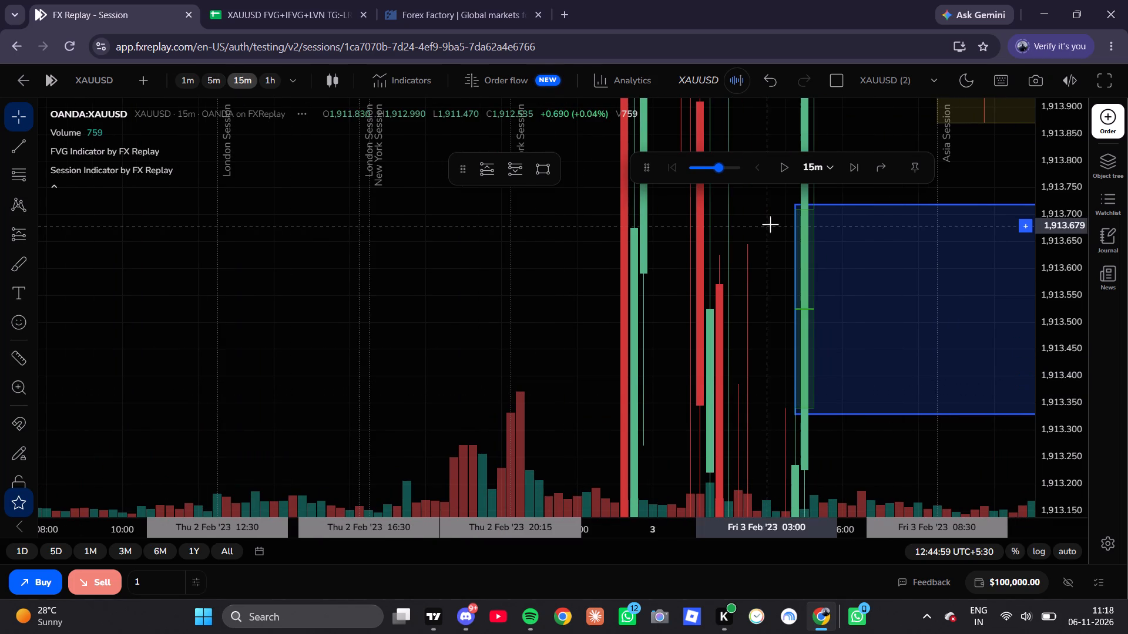
left_click_drag(797, 202, 792, 208)
left_click_drag(785, 413, 780, 406)
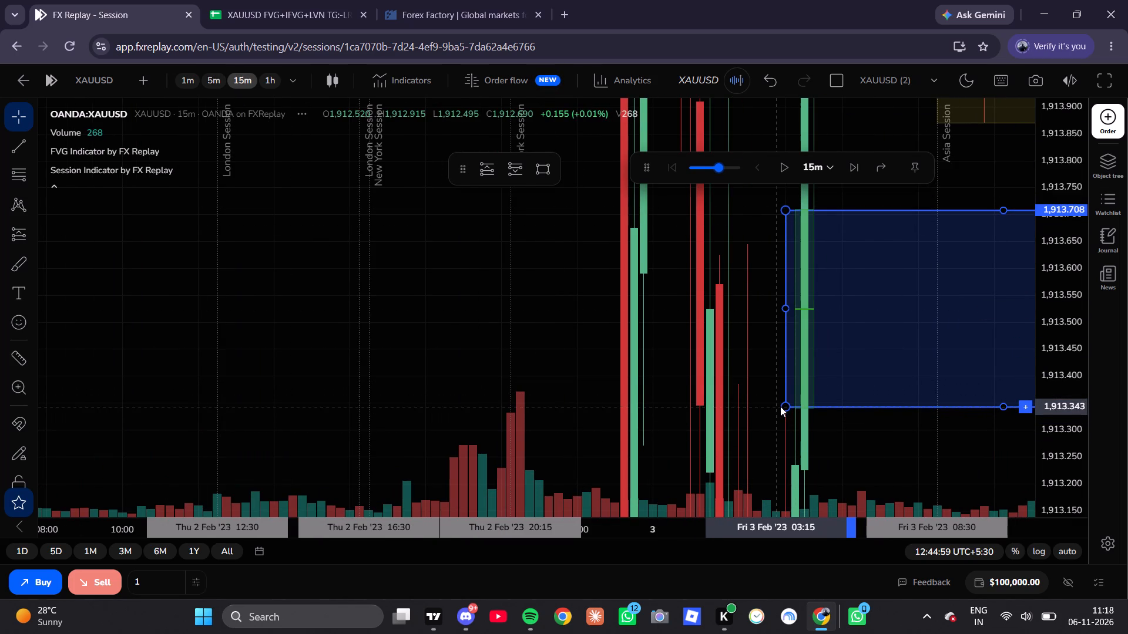
left_click(852, 426)
Inspect the adjusted FVG rectangle against the 3 Feb early-morning candles on the 5-minute chart.
left_click(214, 79)
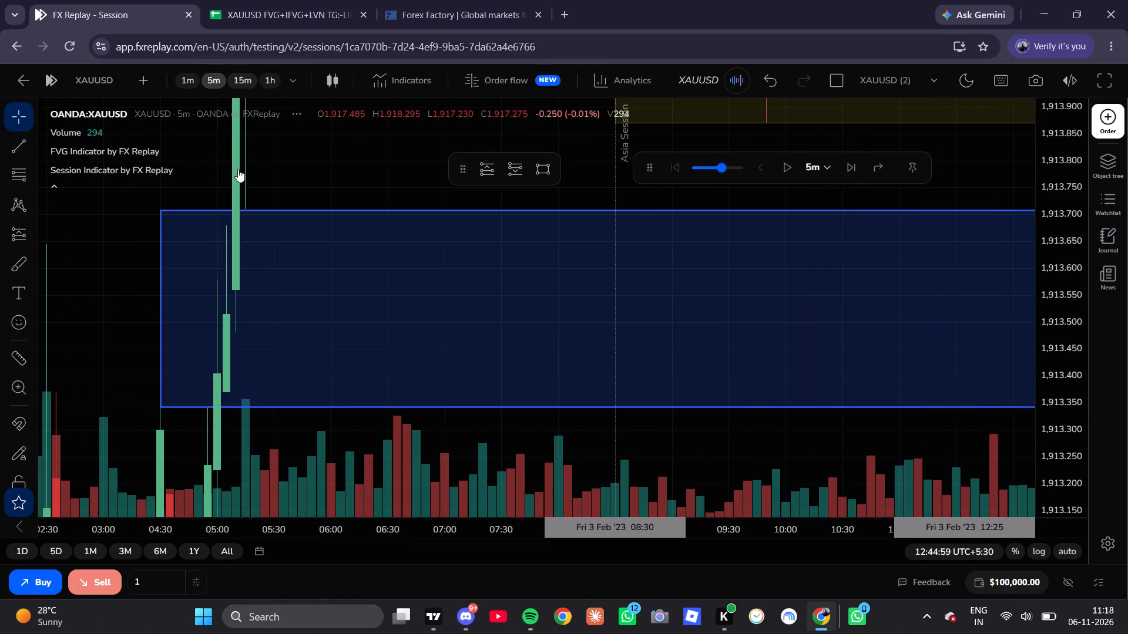
left_click_drag(305, 466, 446, 463)
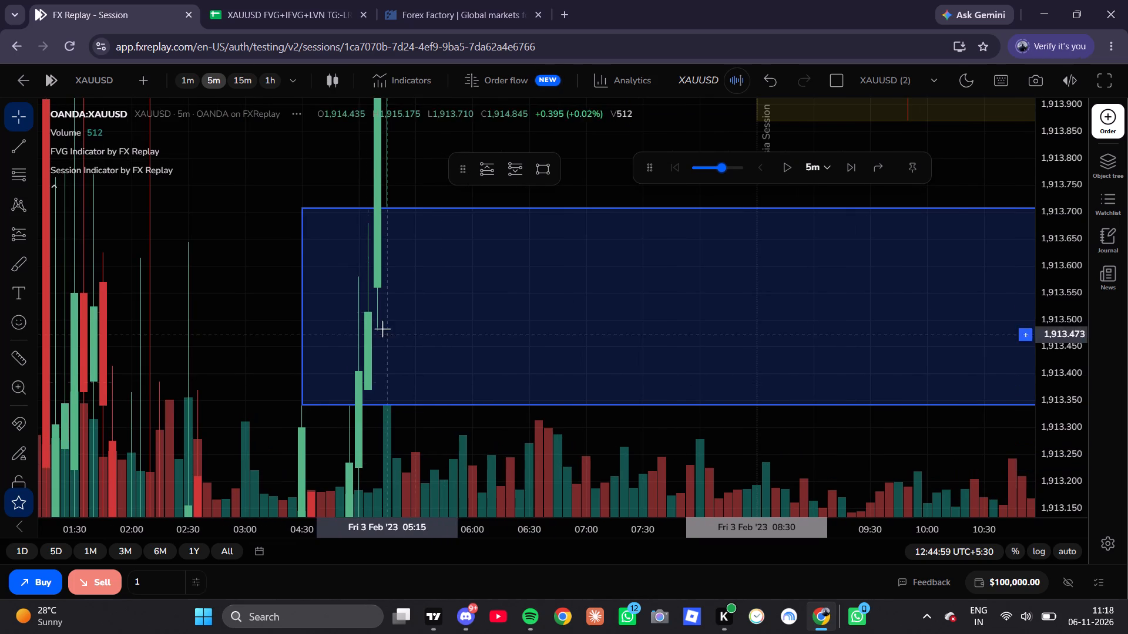